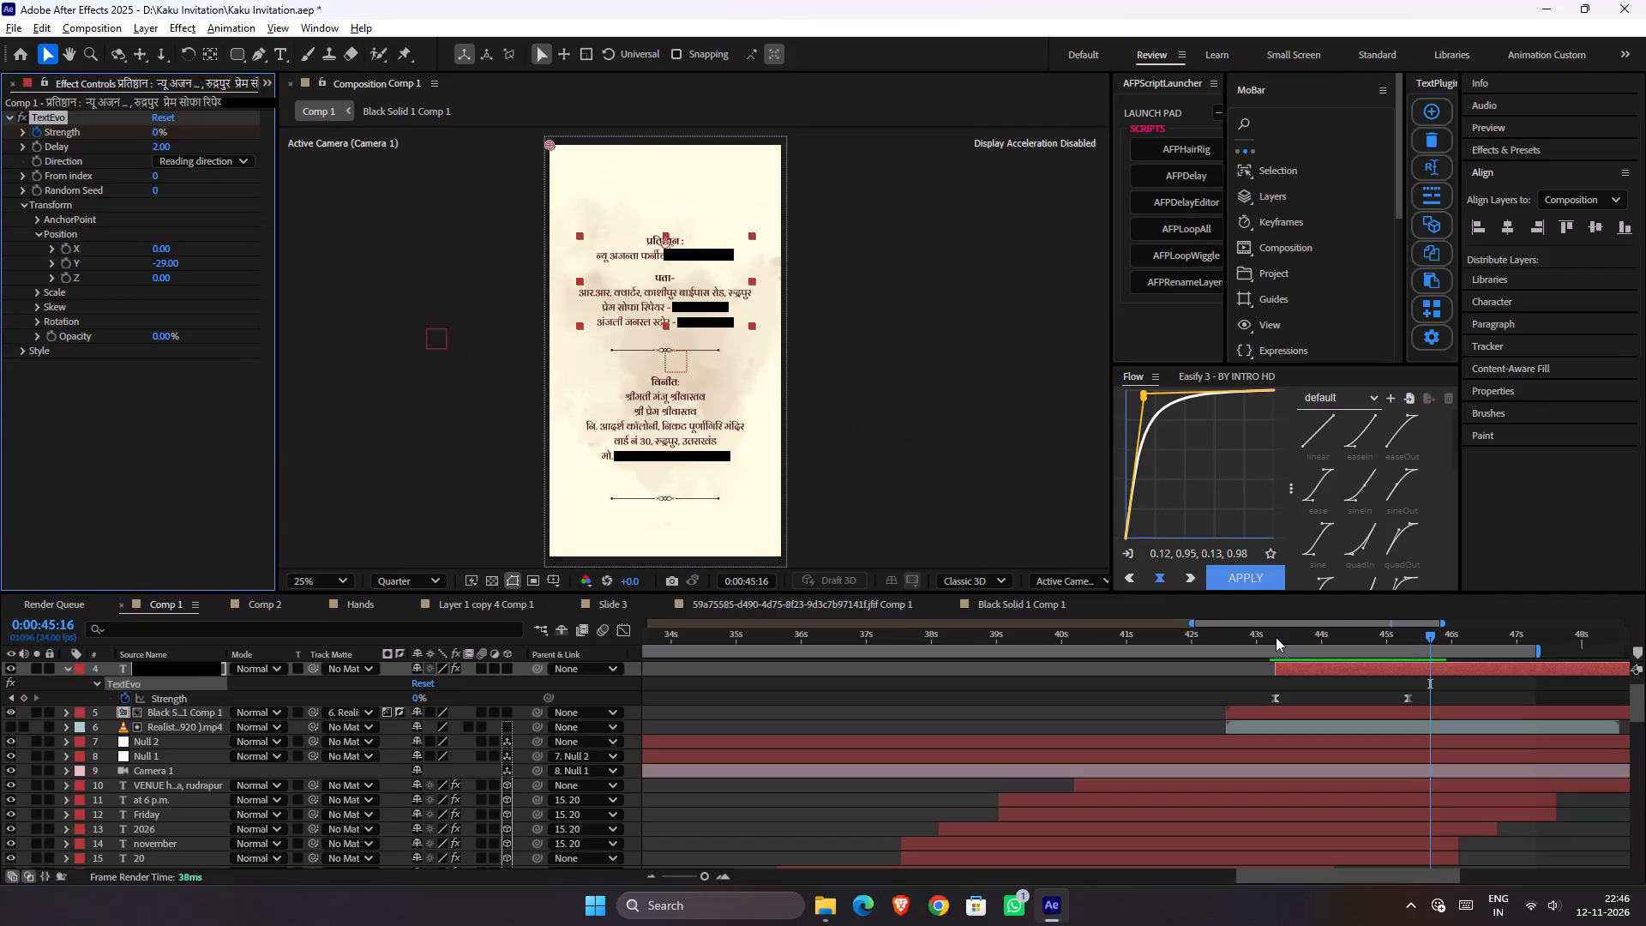
Keyframe the middle divider's opacity from 0% at 0:00:44:21 to 100% at 0:00:45:07.
key("space")
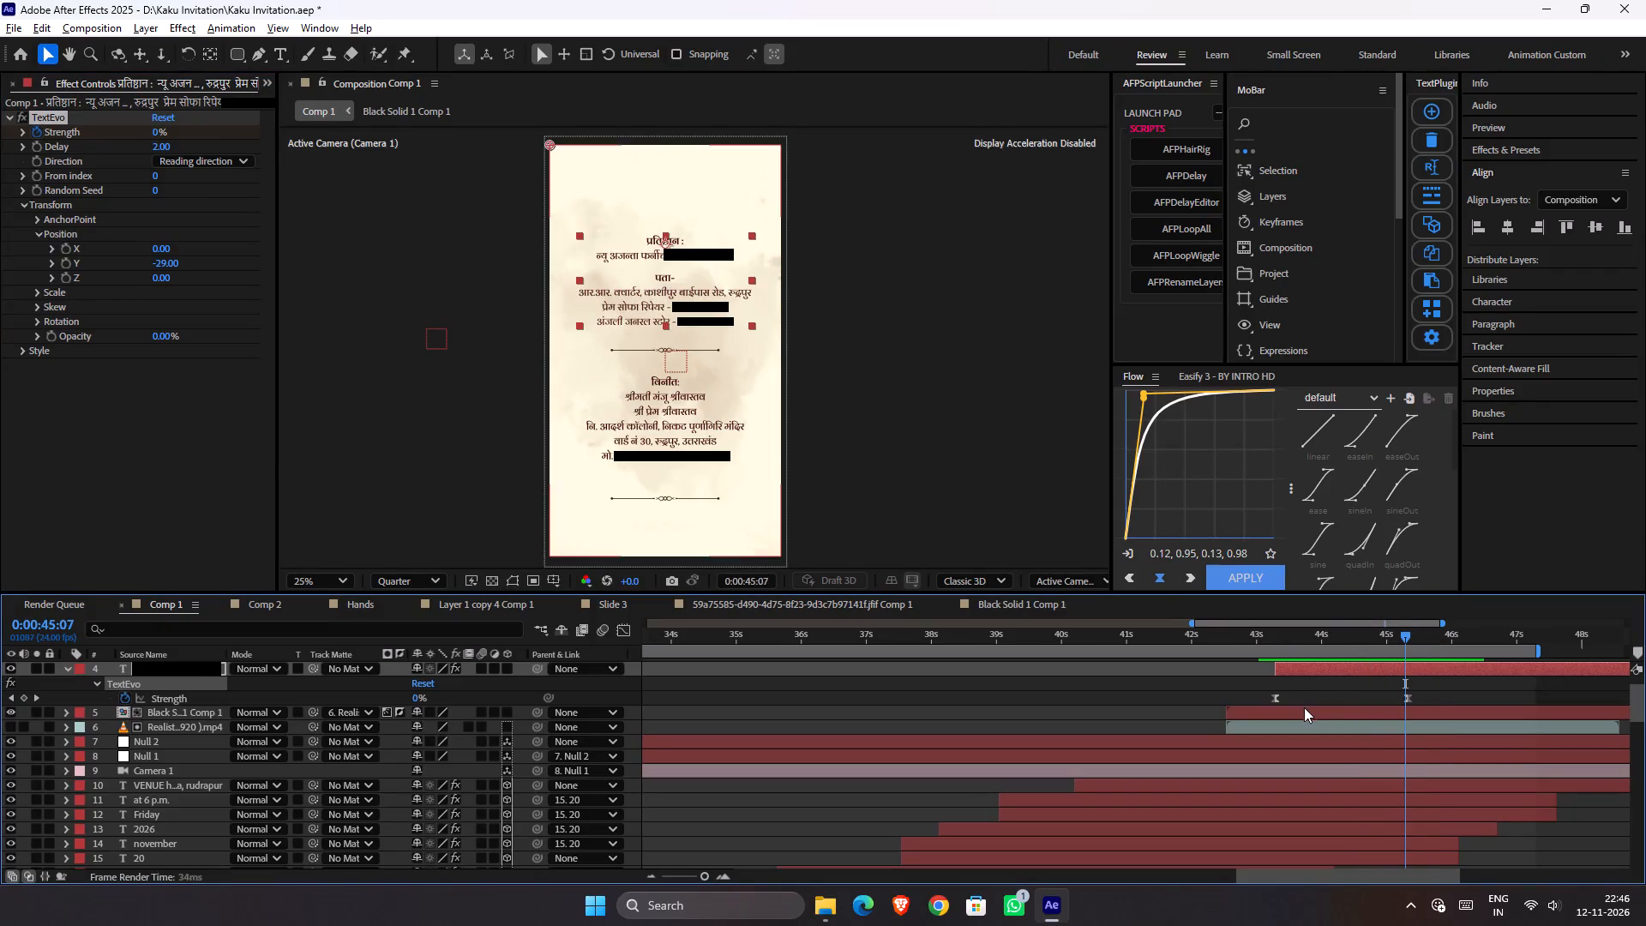
left_click(1297, 713)
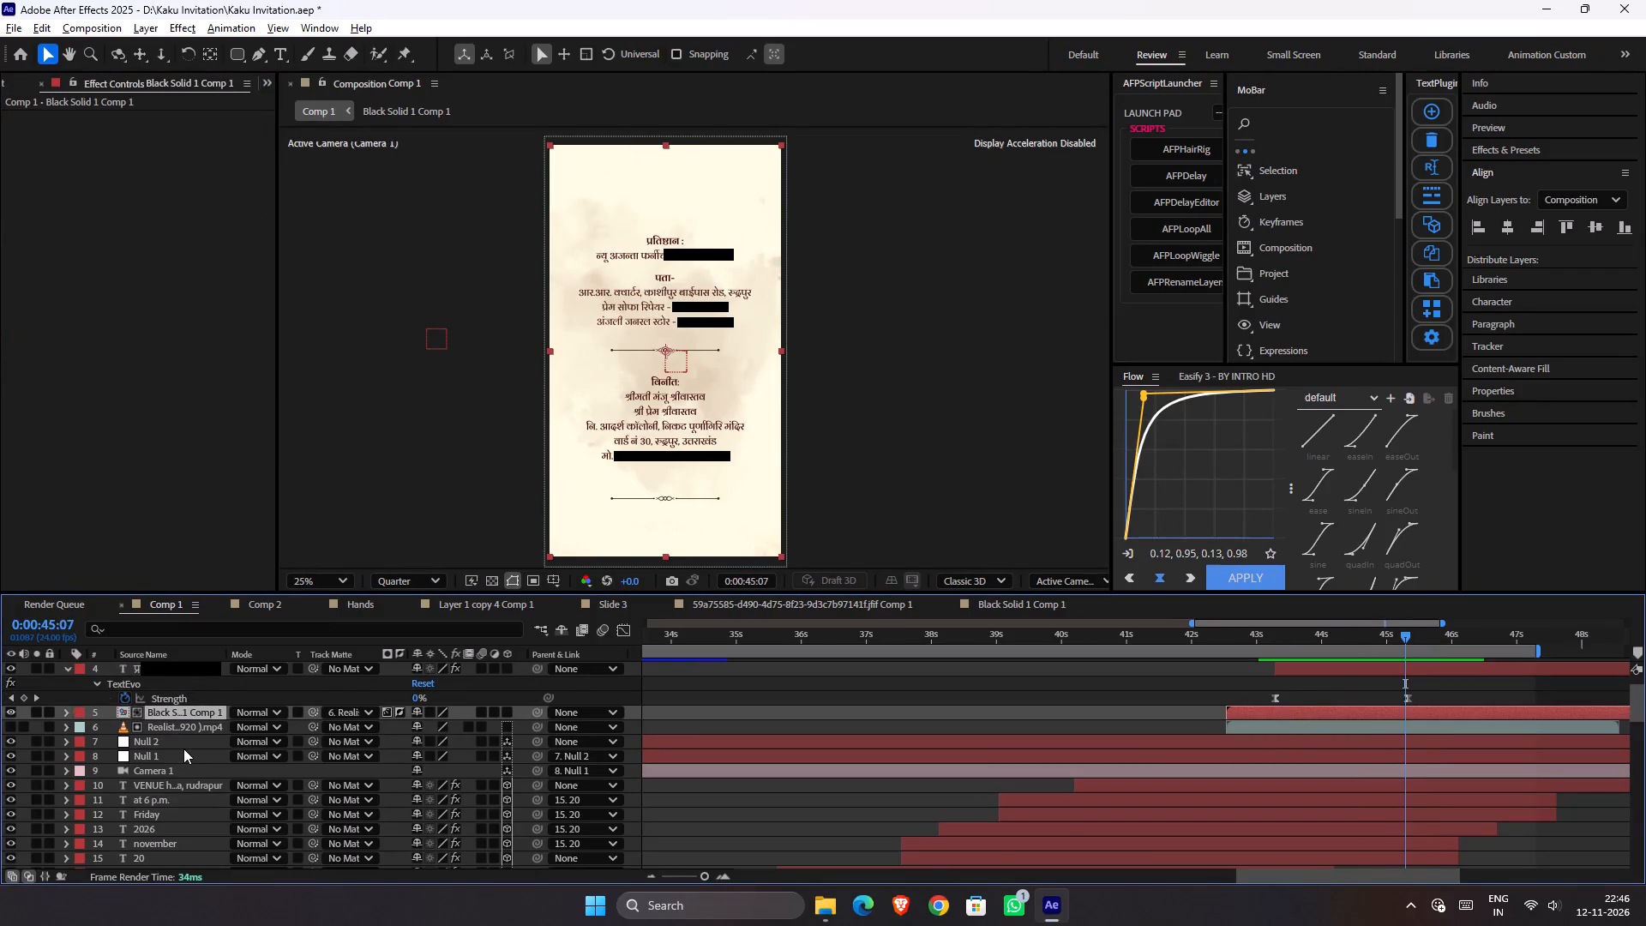
scroll(183, 749, "up", 1)
left_click(185, 683)
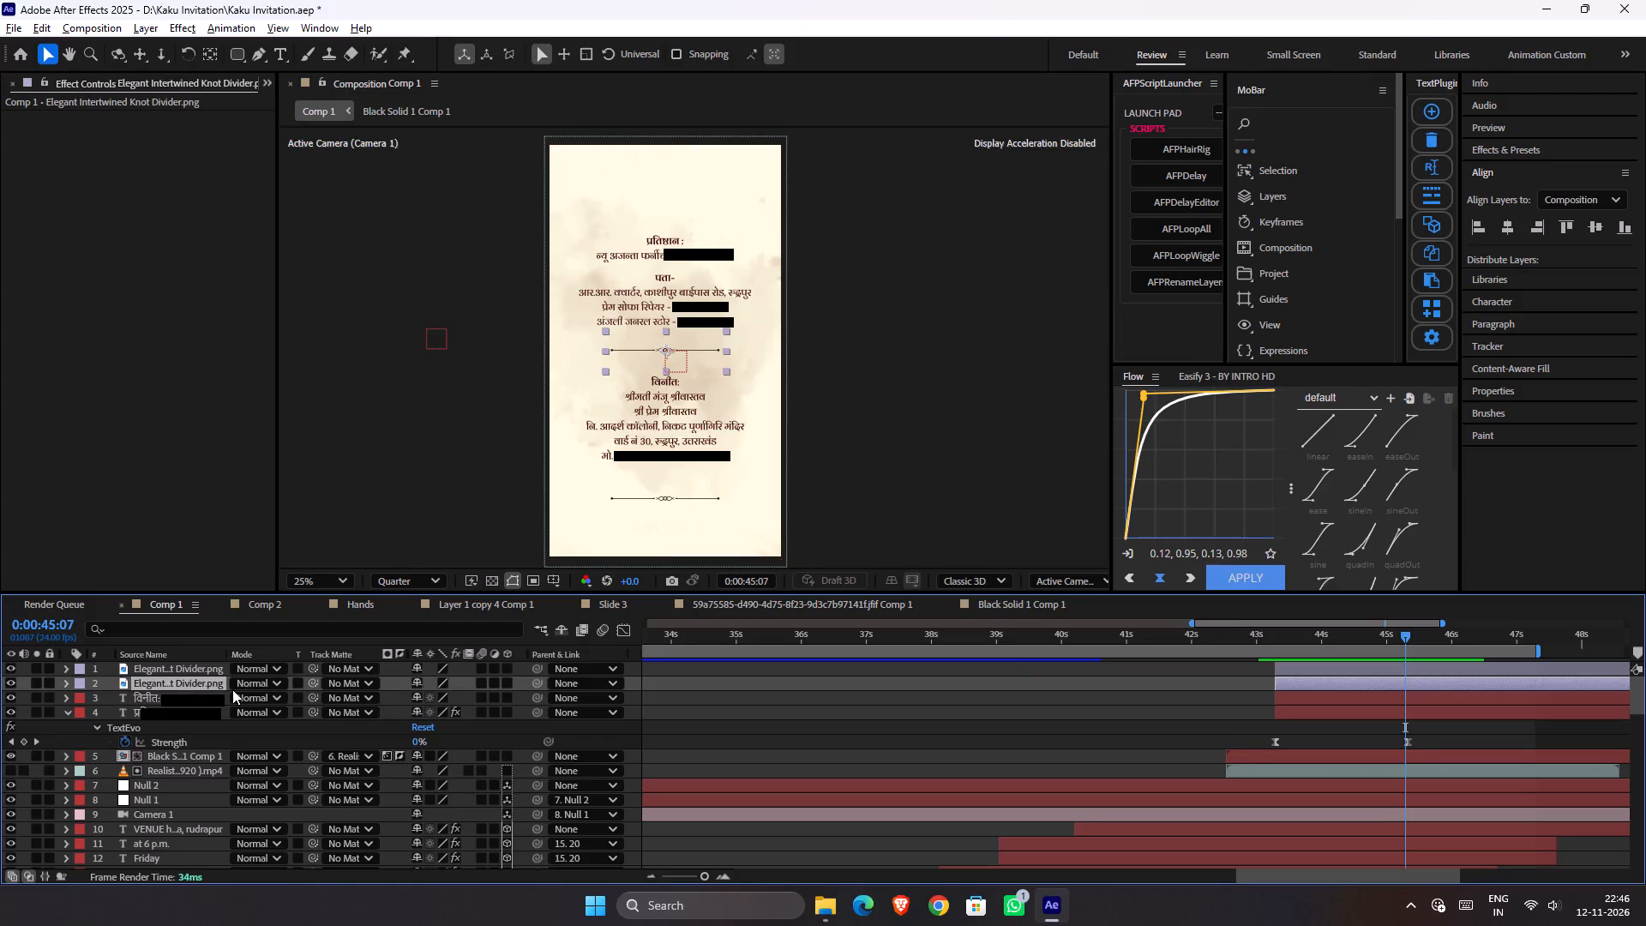
key("t")
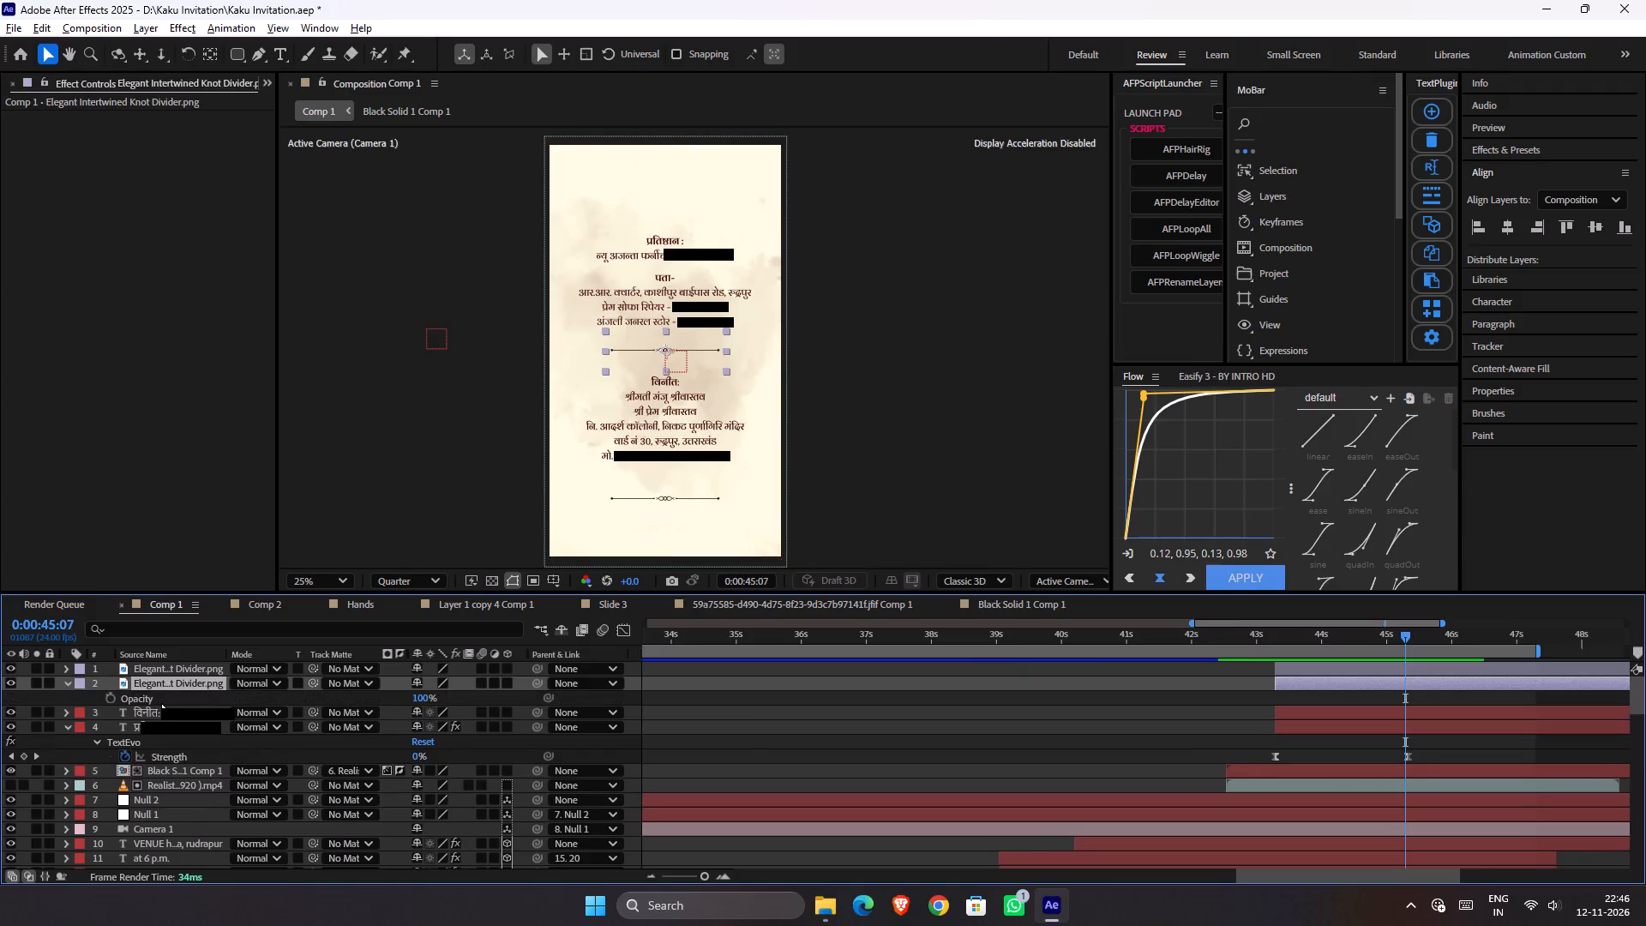
scroll(6, 702, "down", 1)
scroll(129, 696, "up", 1)
left_click(114, 701)
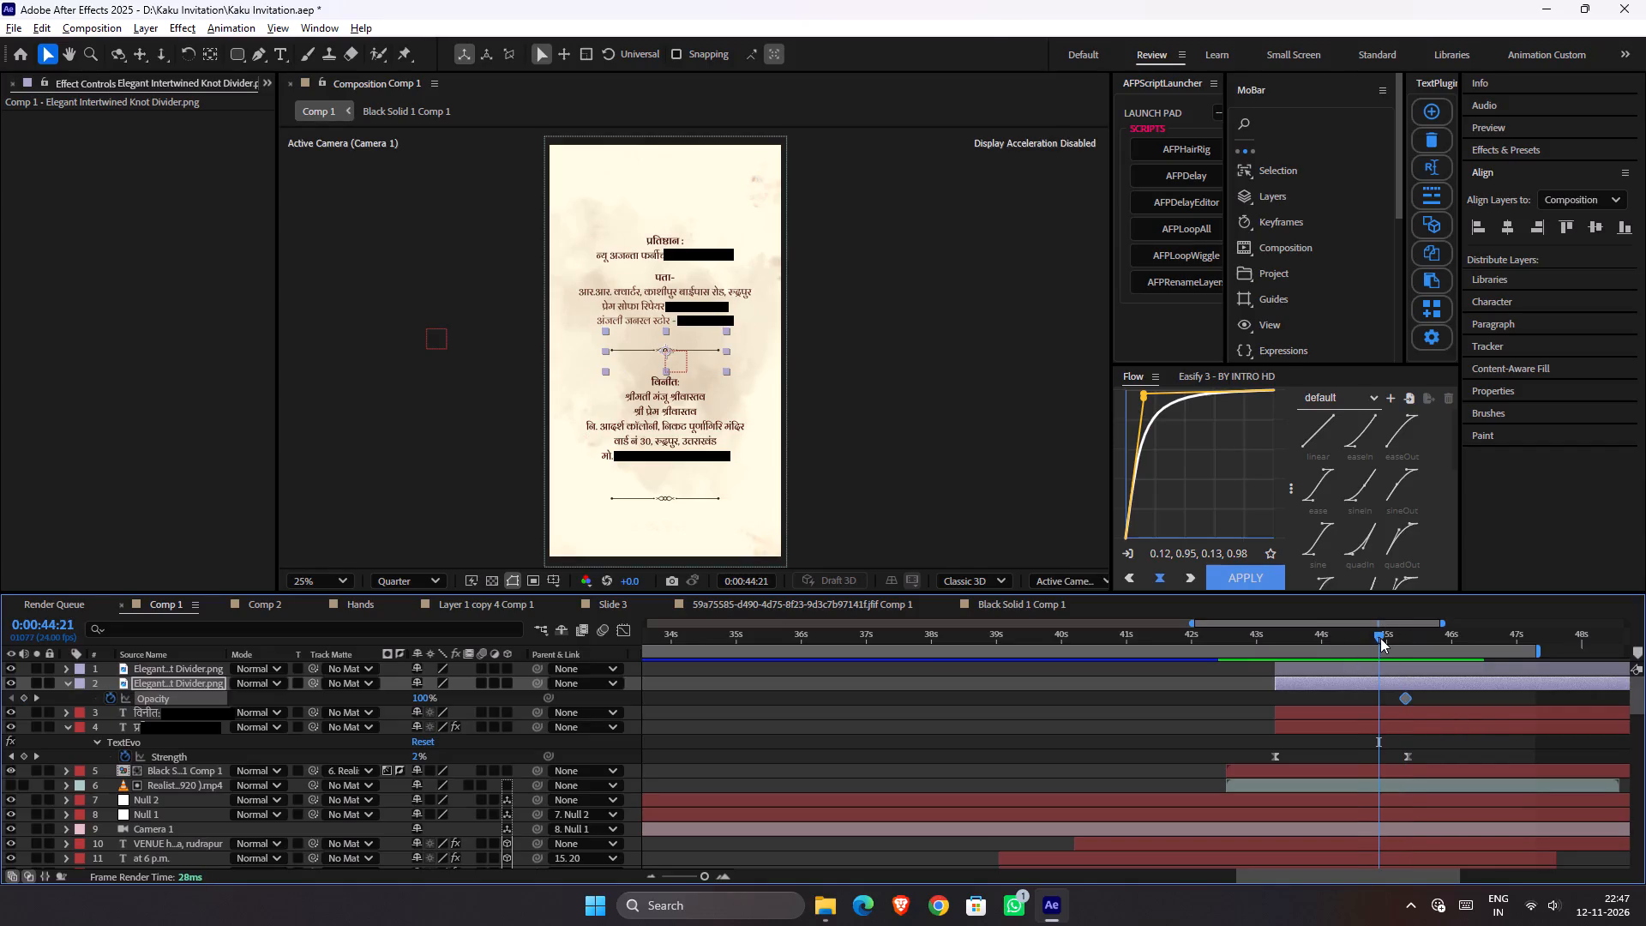
left_click_drag(424, 700, 272, 701)
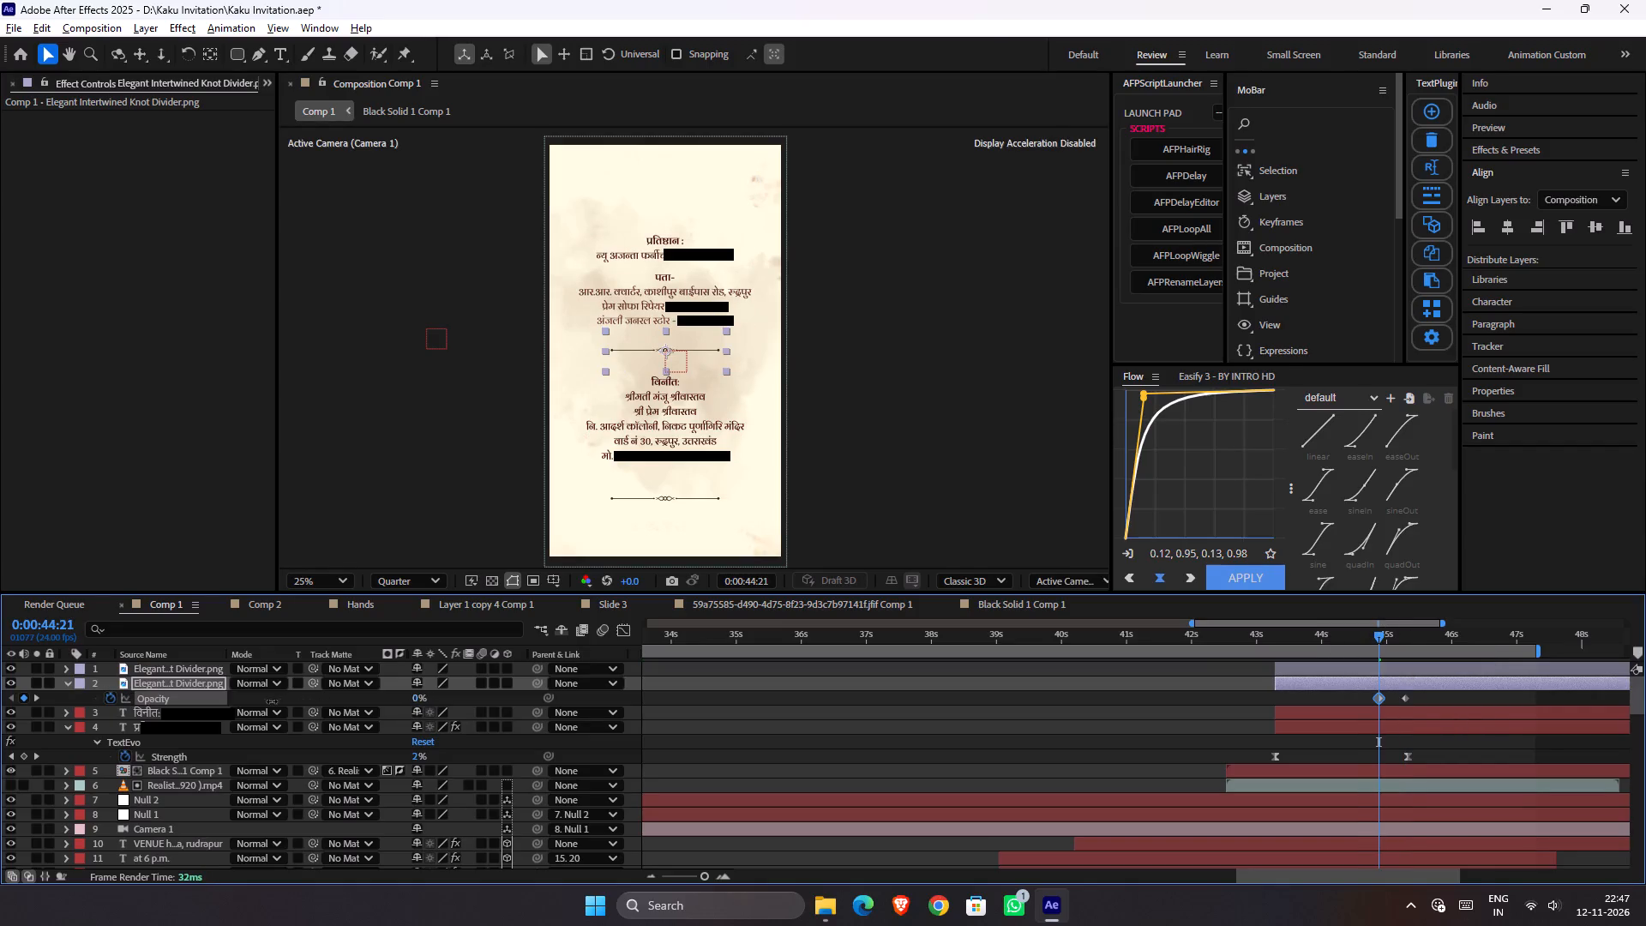
left_click_drag(272, 701, 258, 701)
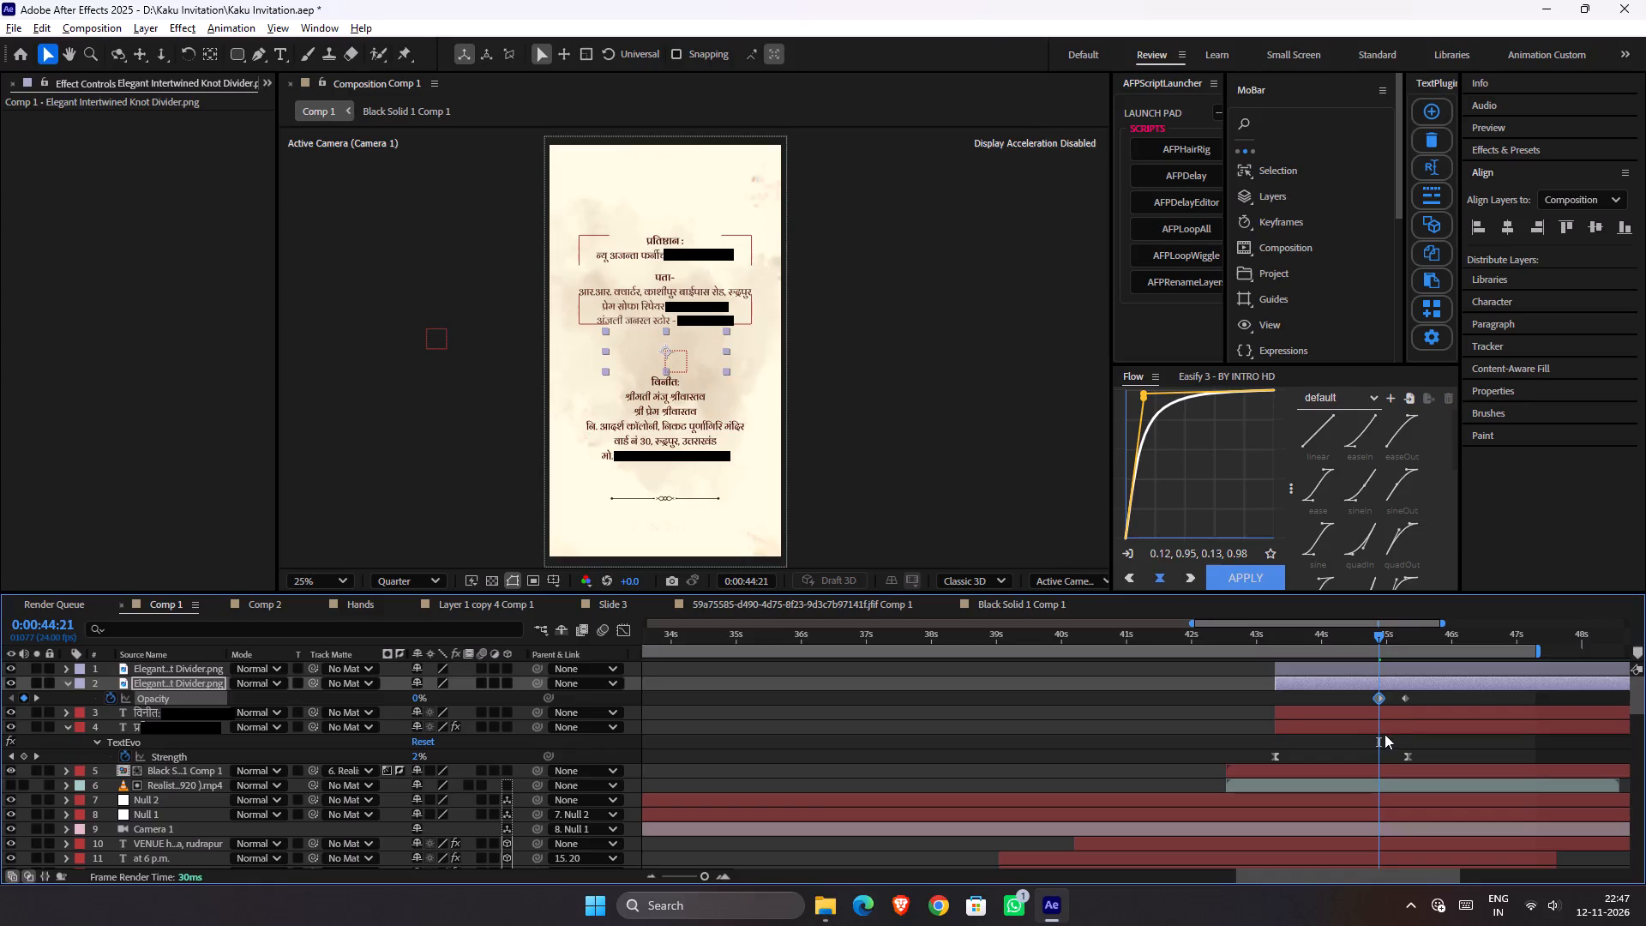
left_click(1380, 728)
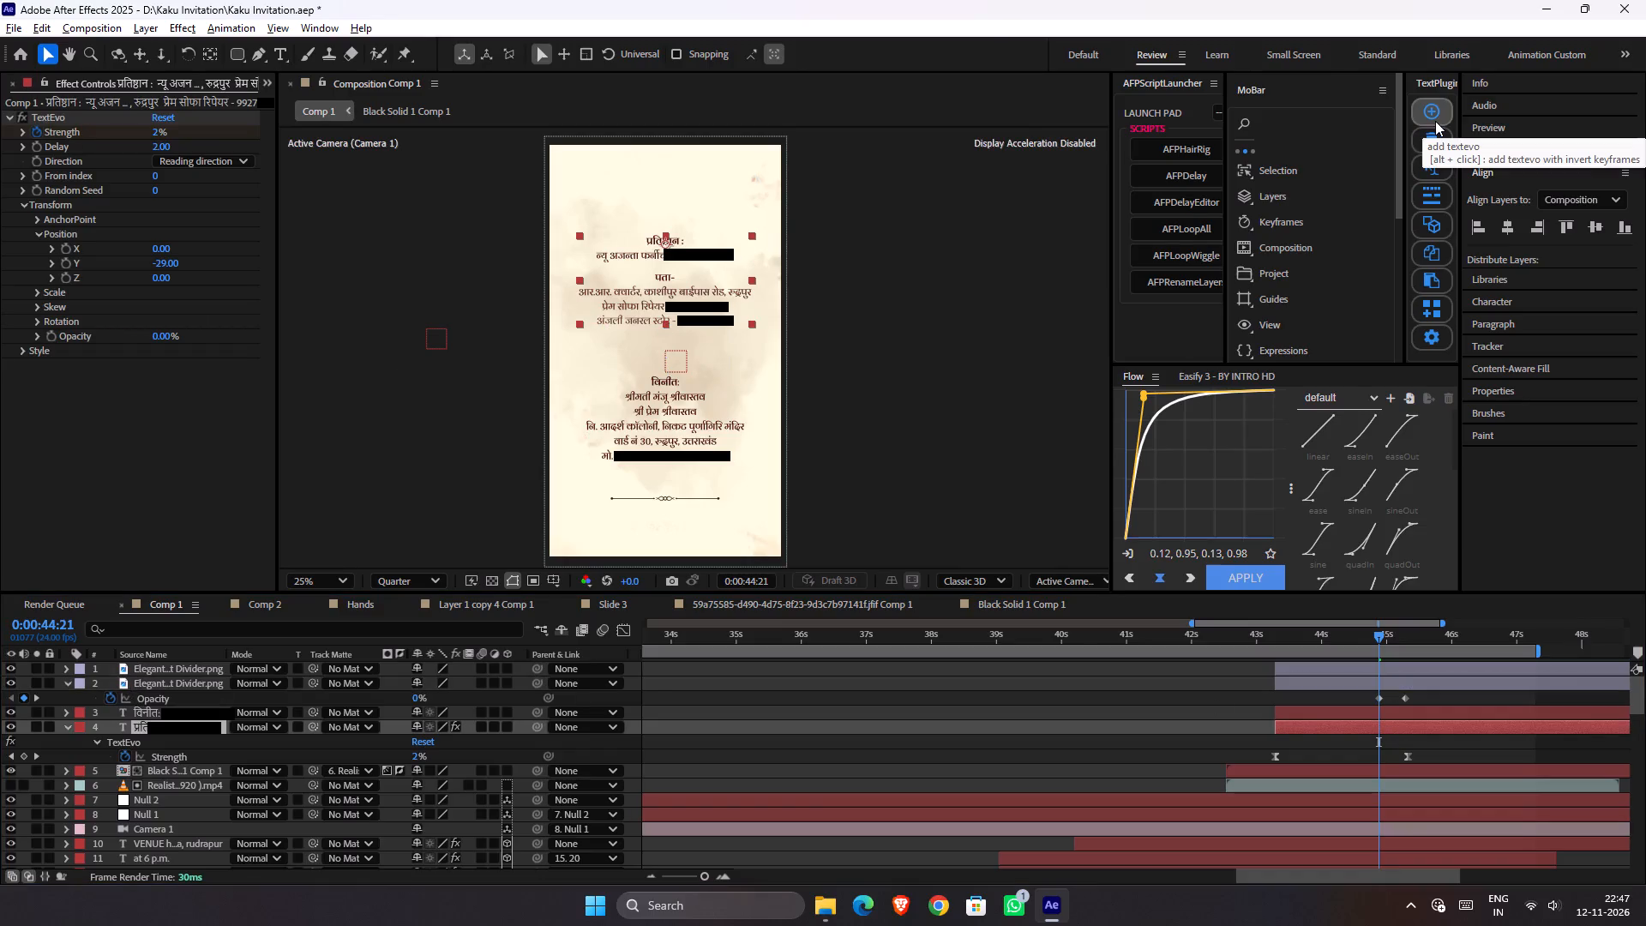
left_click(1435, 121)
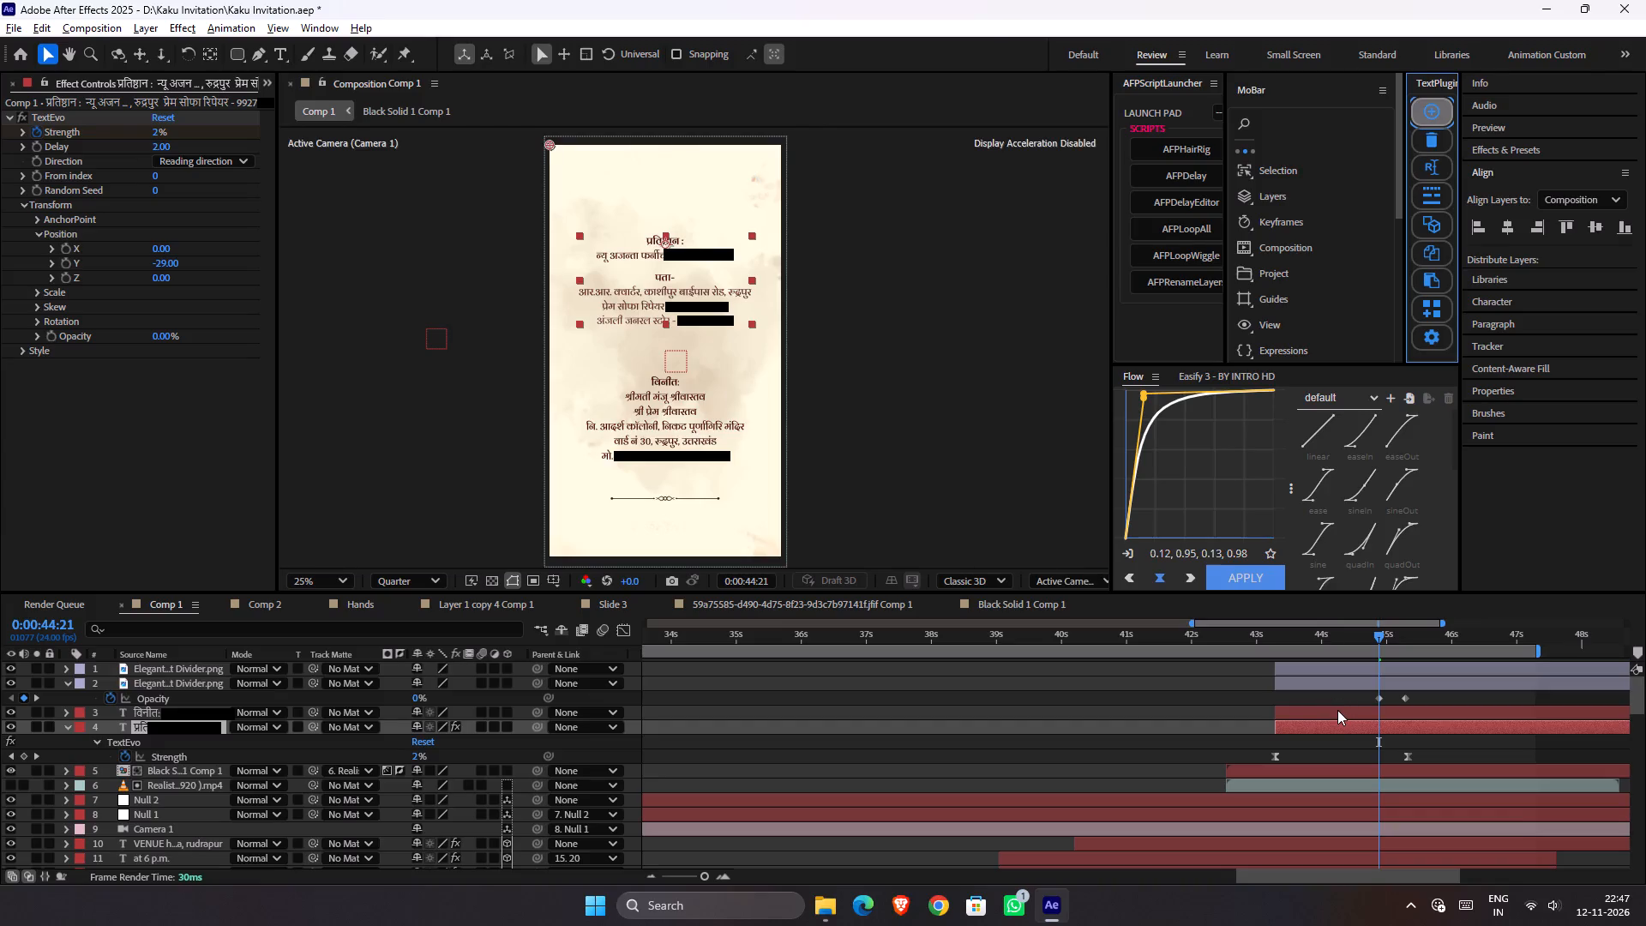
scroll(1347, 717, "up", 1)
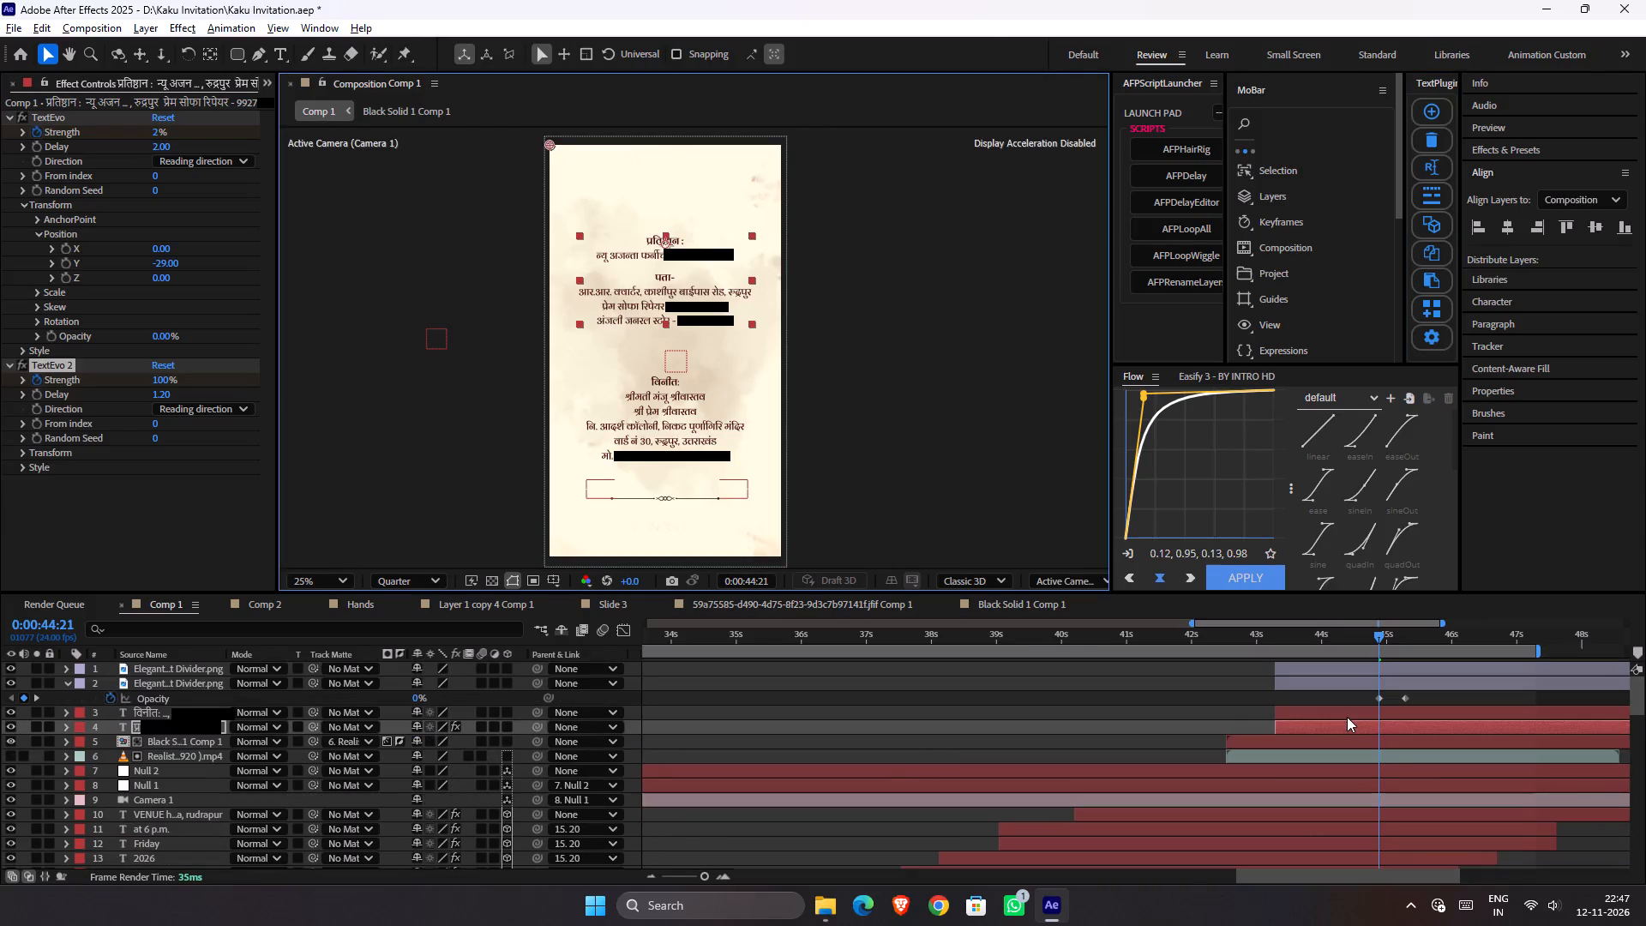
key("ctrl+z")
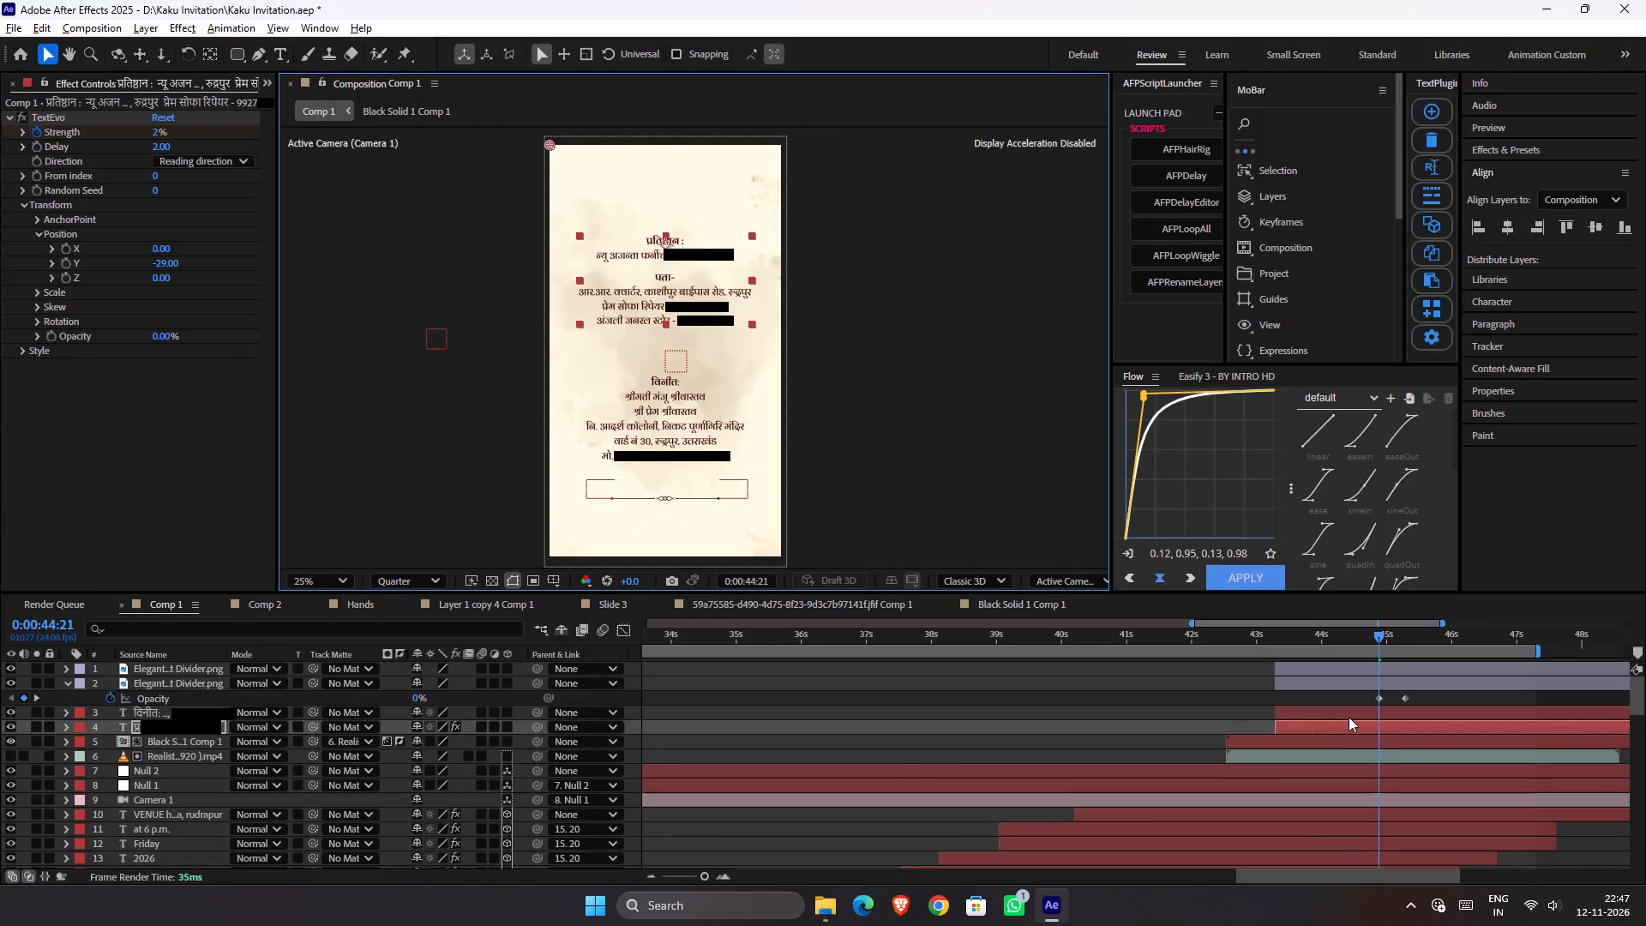
Add a TextEvo animation to the lower विनीत text layer and trim that layer's in point to 0:00:44:21.
left_click(1349, 717)
left_click(1442, 111)
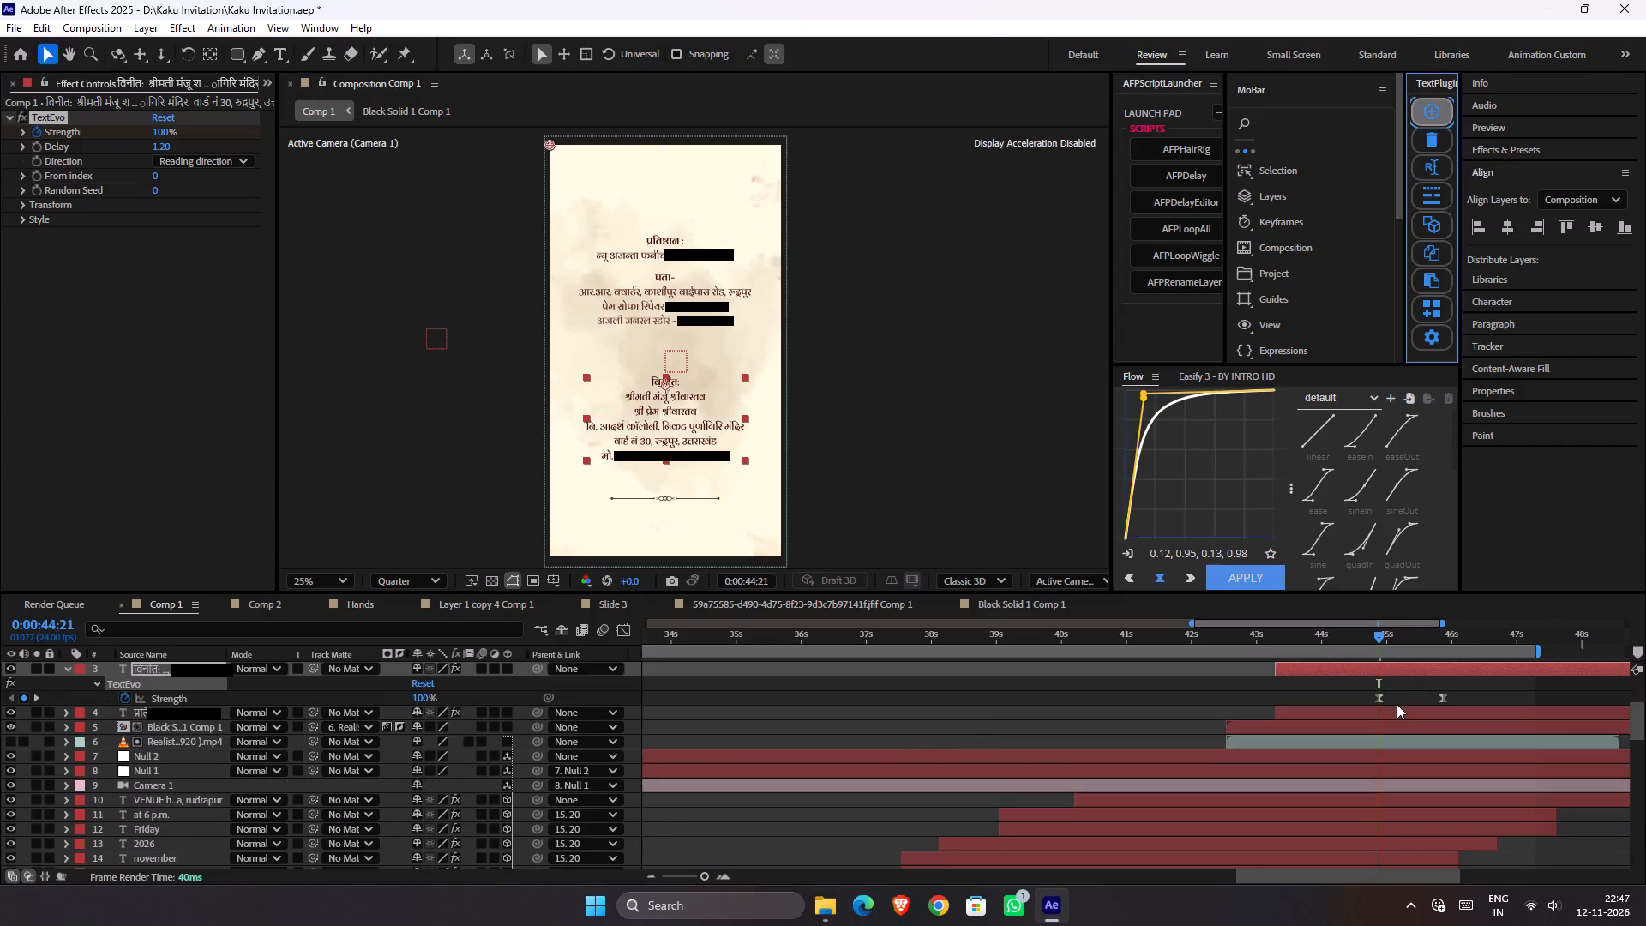
scroll(1397, 704, "up", 1)
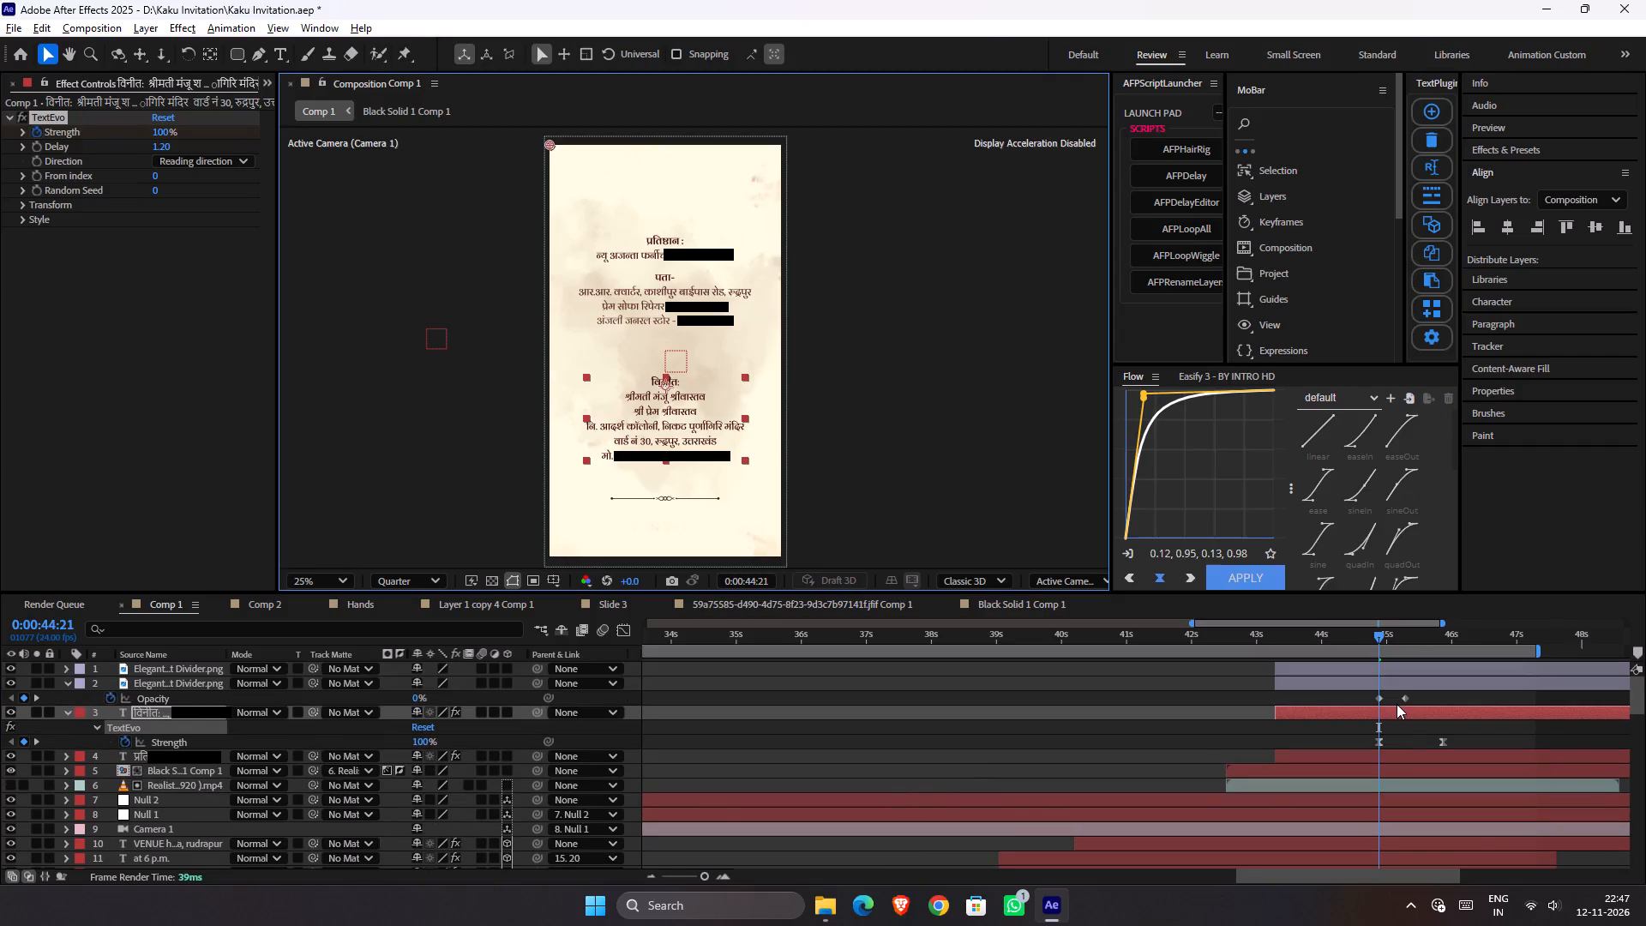
key("alt+bracketleft")
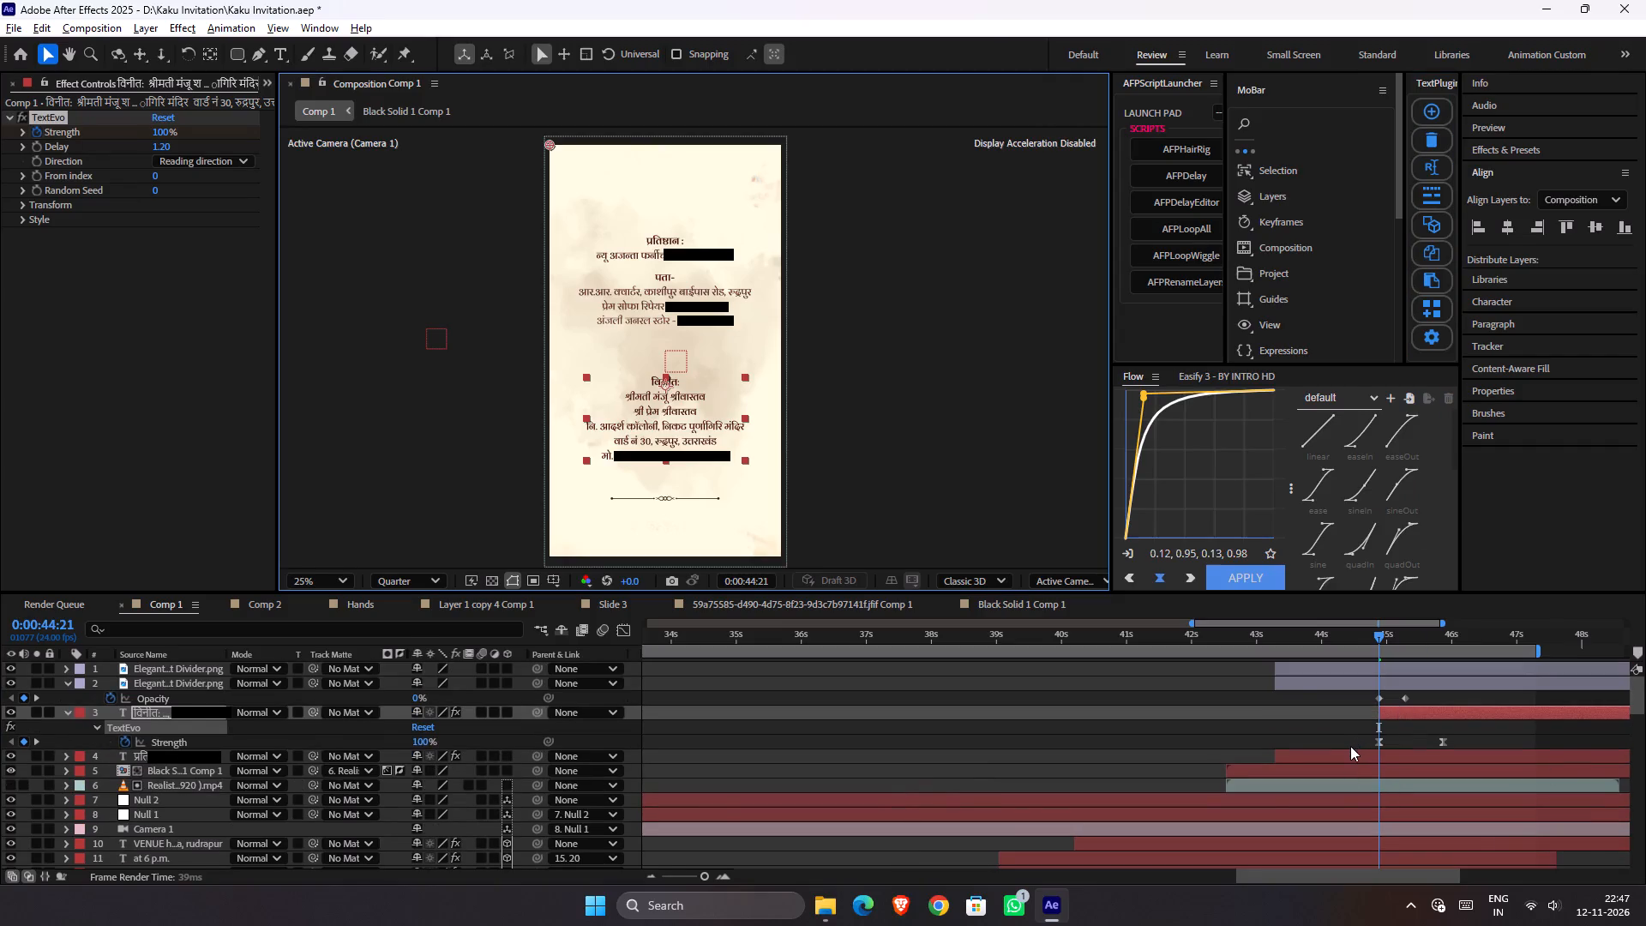
Copy the configured TextEvo effect from the upper address text layer onto the lower विनीत text layer.
left_click(1348, 756)
left_click(45, 114)
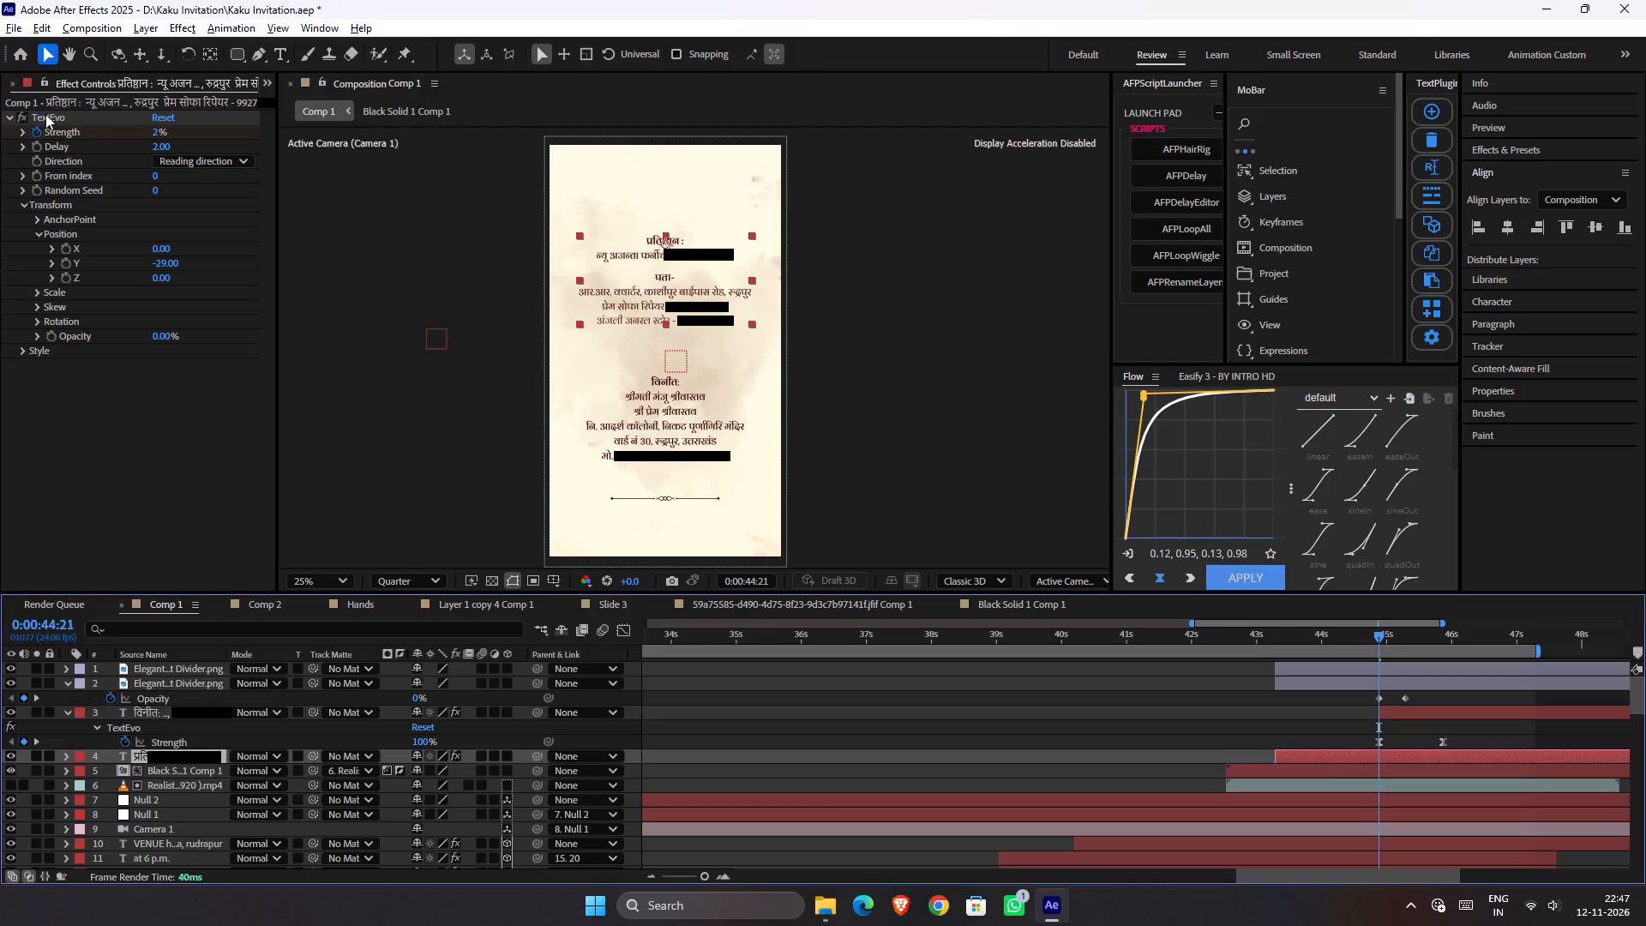
key("ctrl+c")
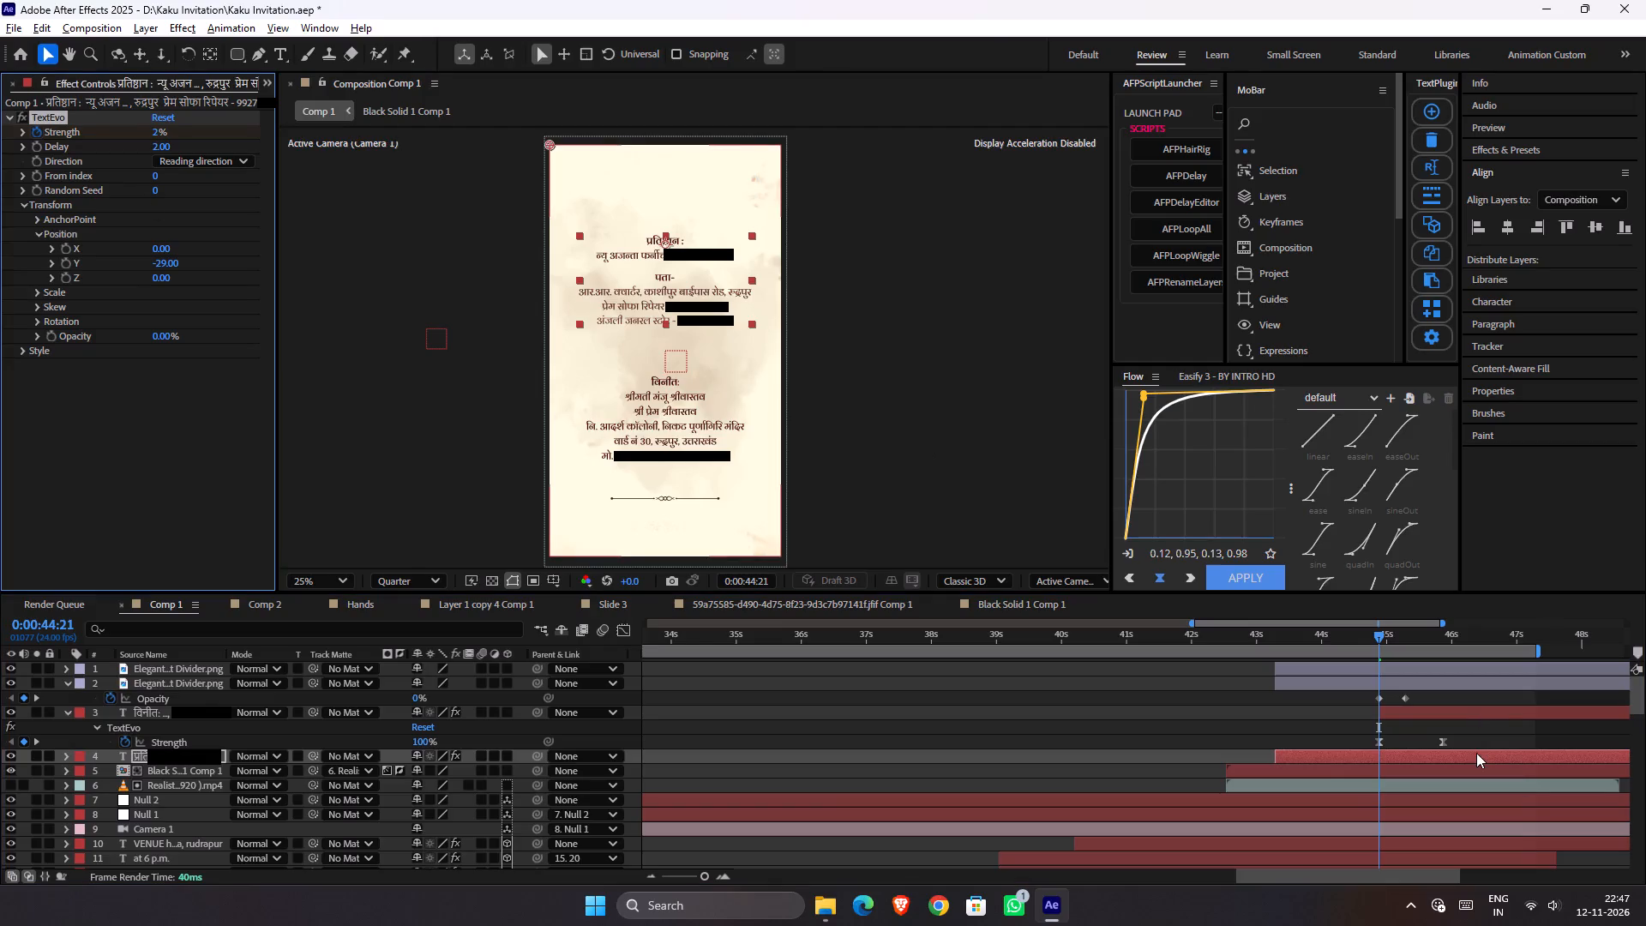
left_click(1410, 712)
key("ctrl+v")
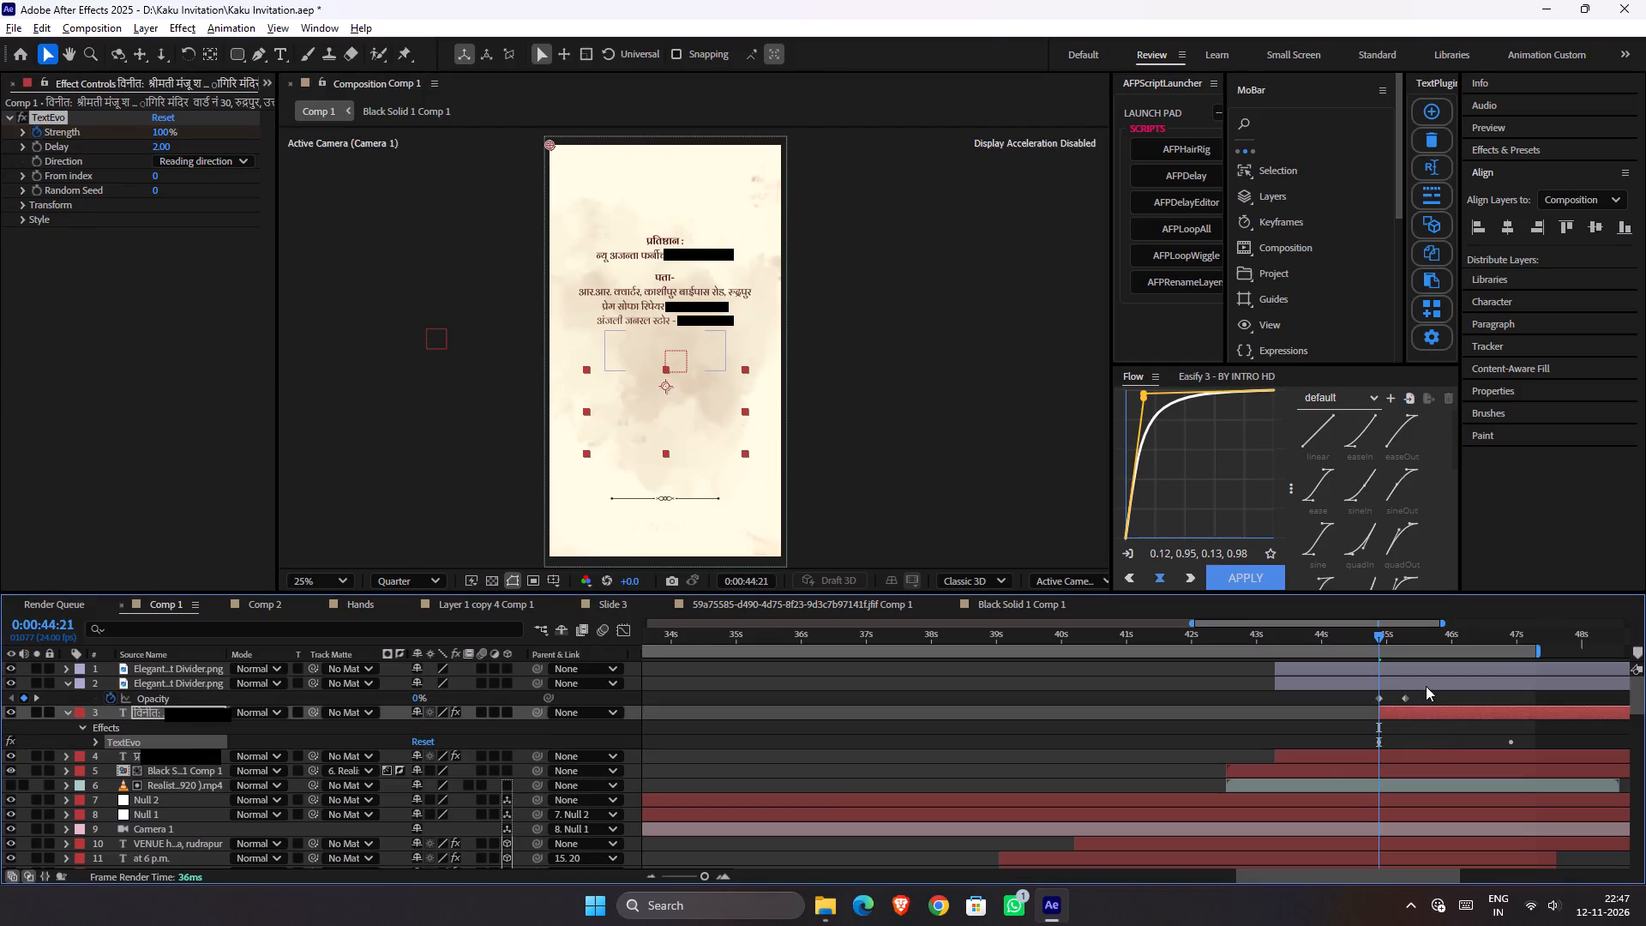
Make both divider layers start at 0:00:44:21, trimming the middle divider's in point and moving the bottom divider's whole layer.
left_click(1426, 686)
key("alt+bracketleft")
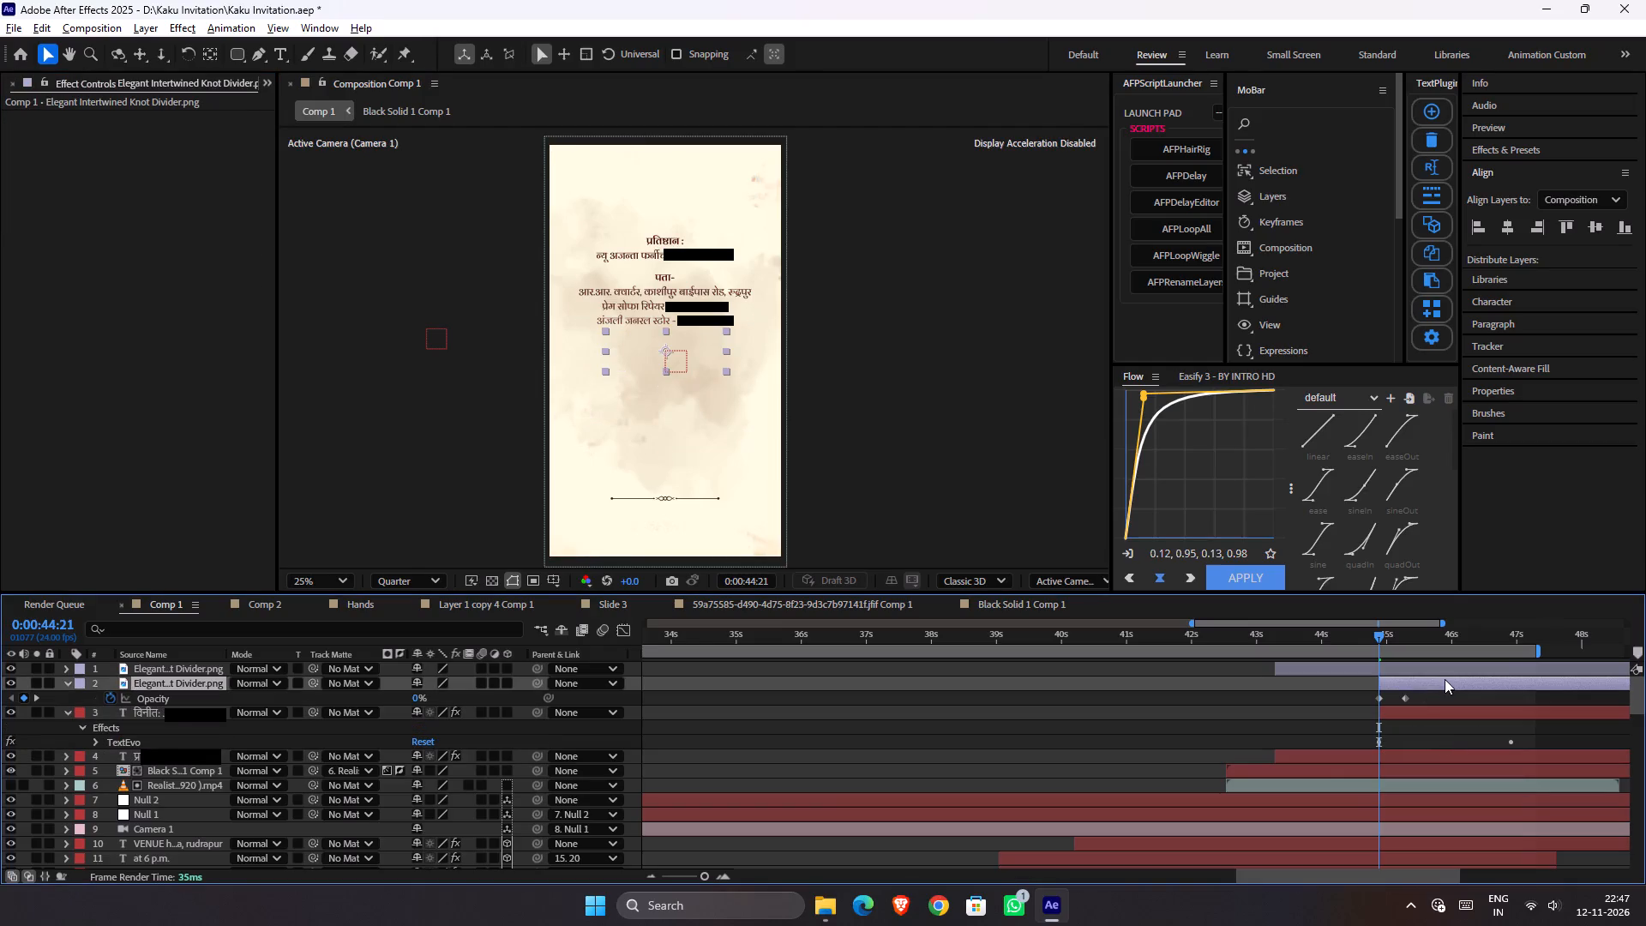
left_click(1399, 664)
left_click_drag(1385, 669, 1422, 669)
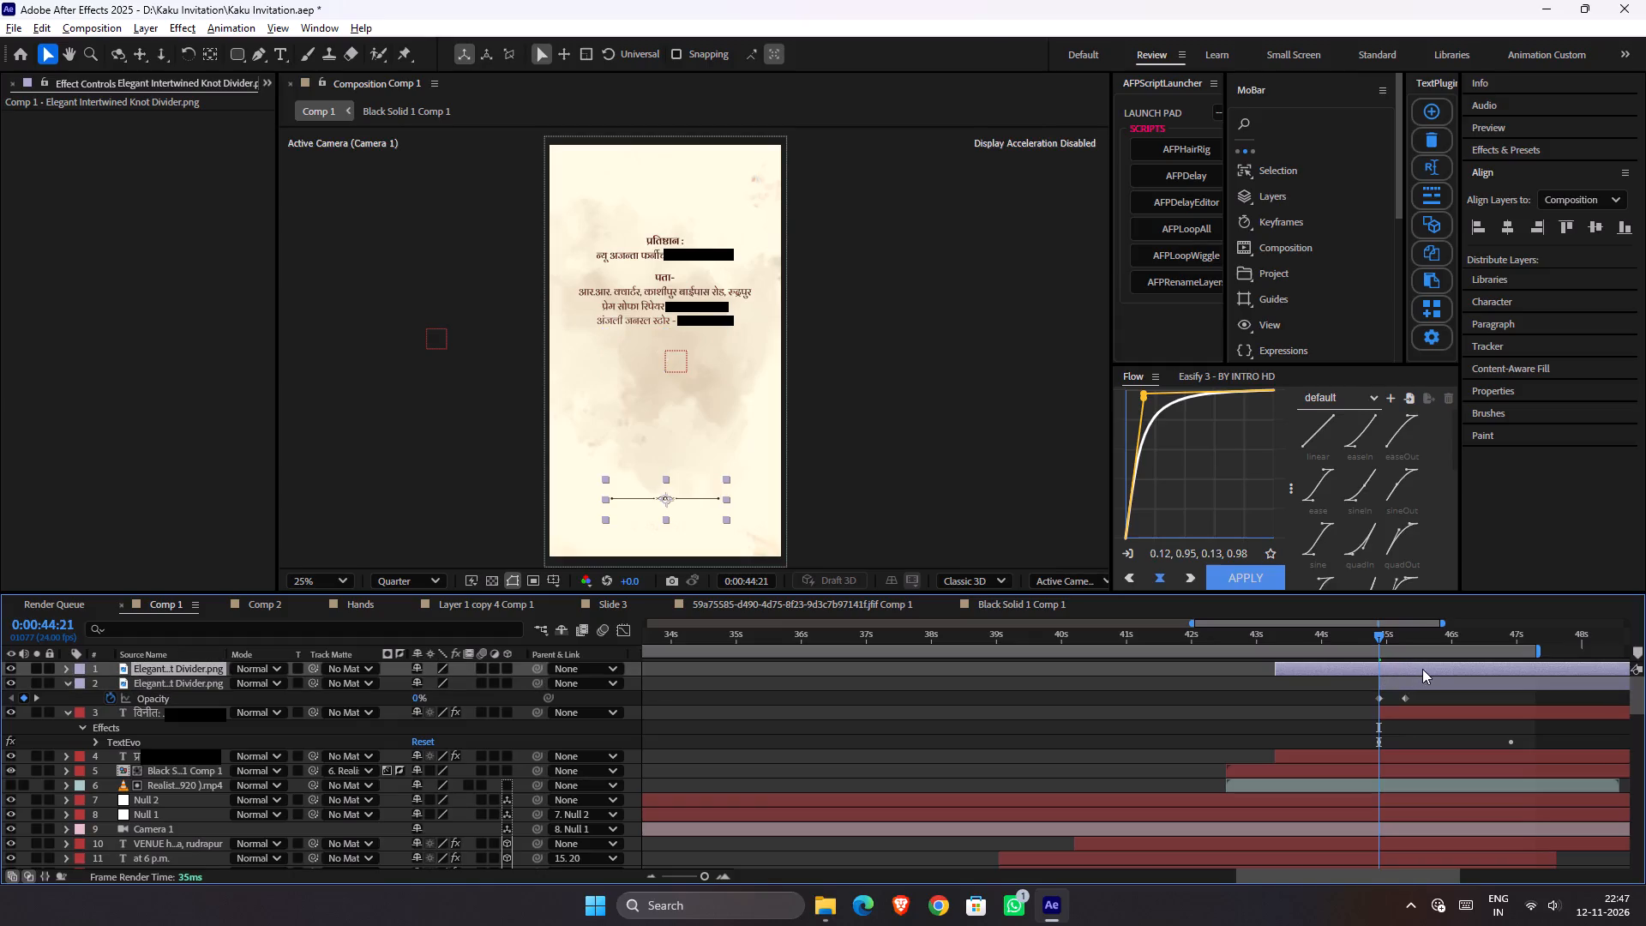
left_click_drag(1422, 669, 1540, 669)
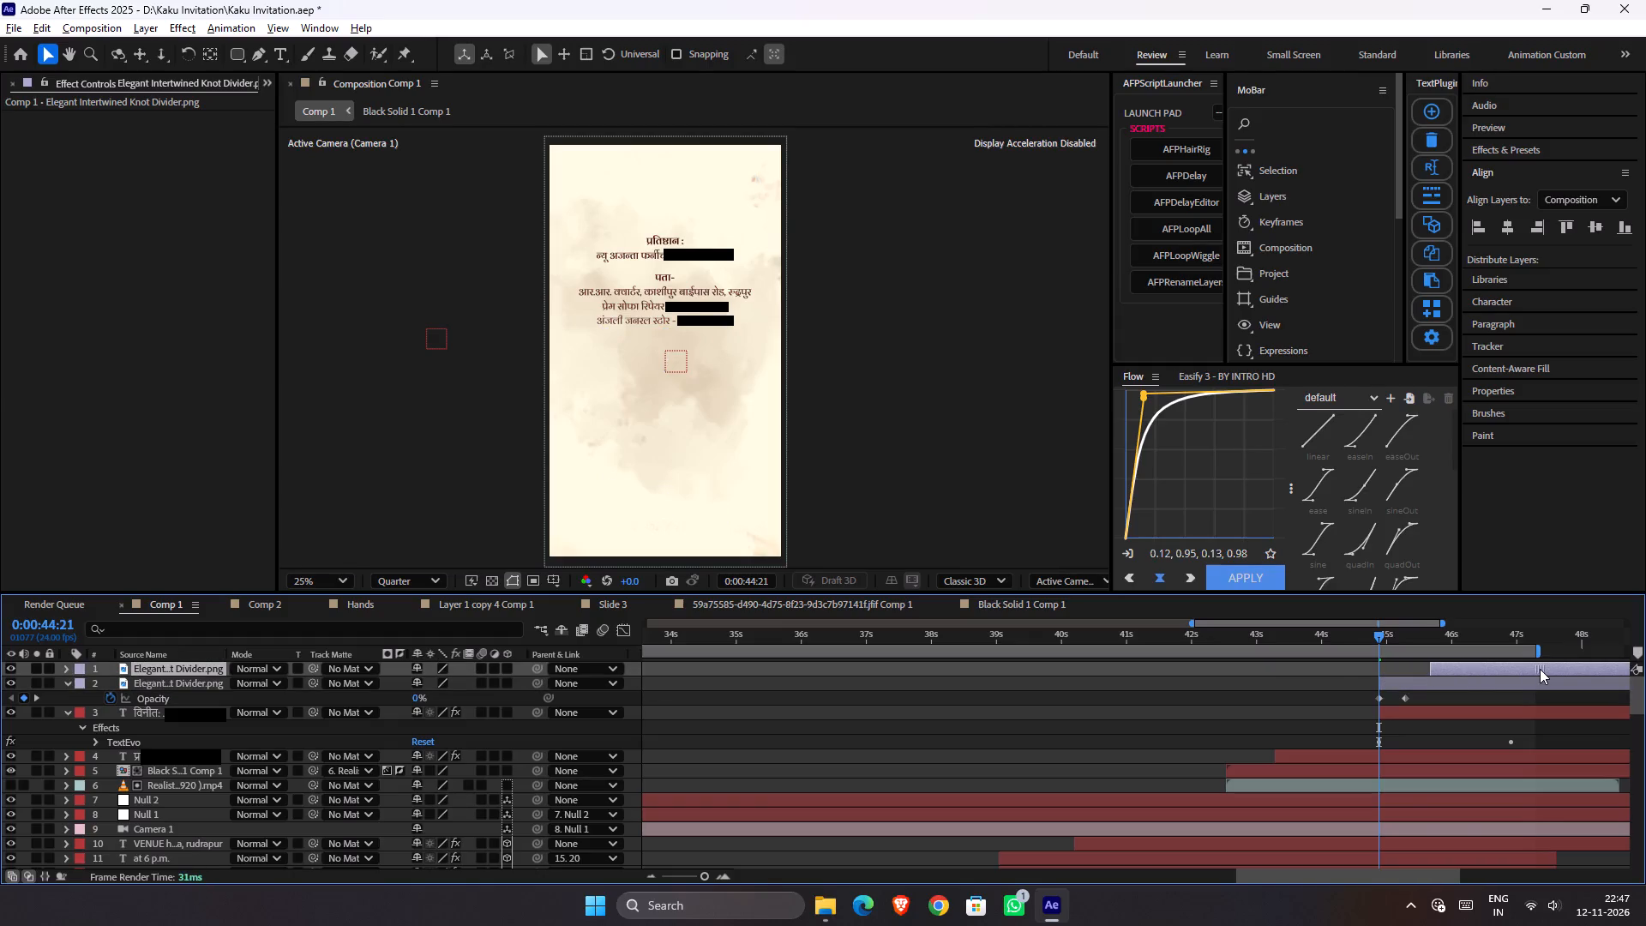
left_click_drag(1540, 669, 1563, 664)
left_click_drag(1563, 664, 1543, 663)
key("bracketleft")
Copy the middle divider's two opacity keyframes onto the bottom divider layer.
left_click_drag(1421, 697, 1364, 708)
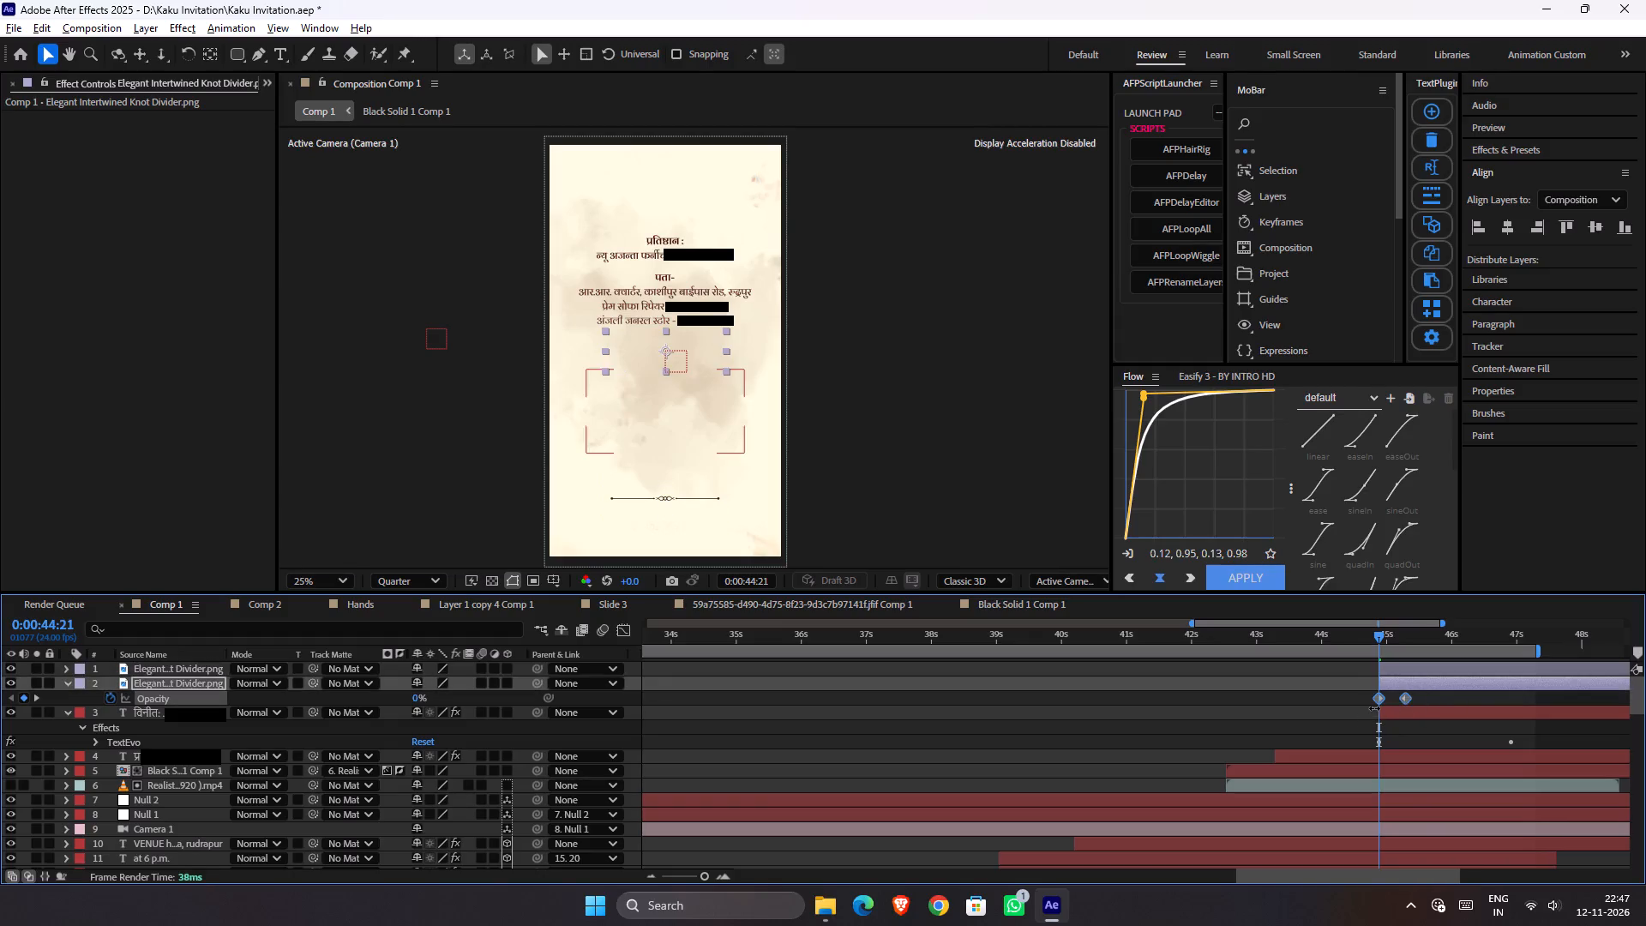
key("ctrl+c")
left_click(1412, 667)
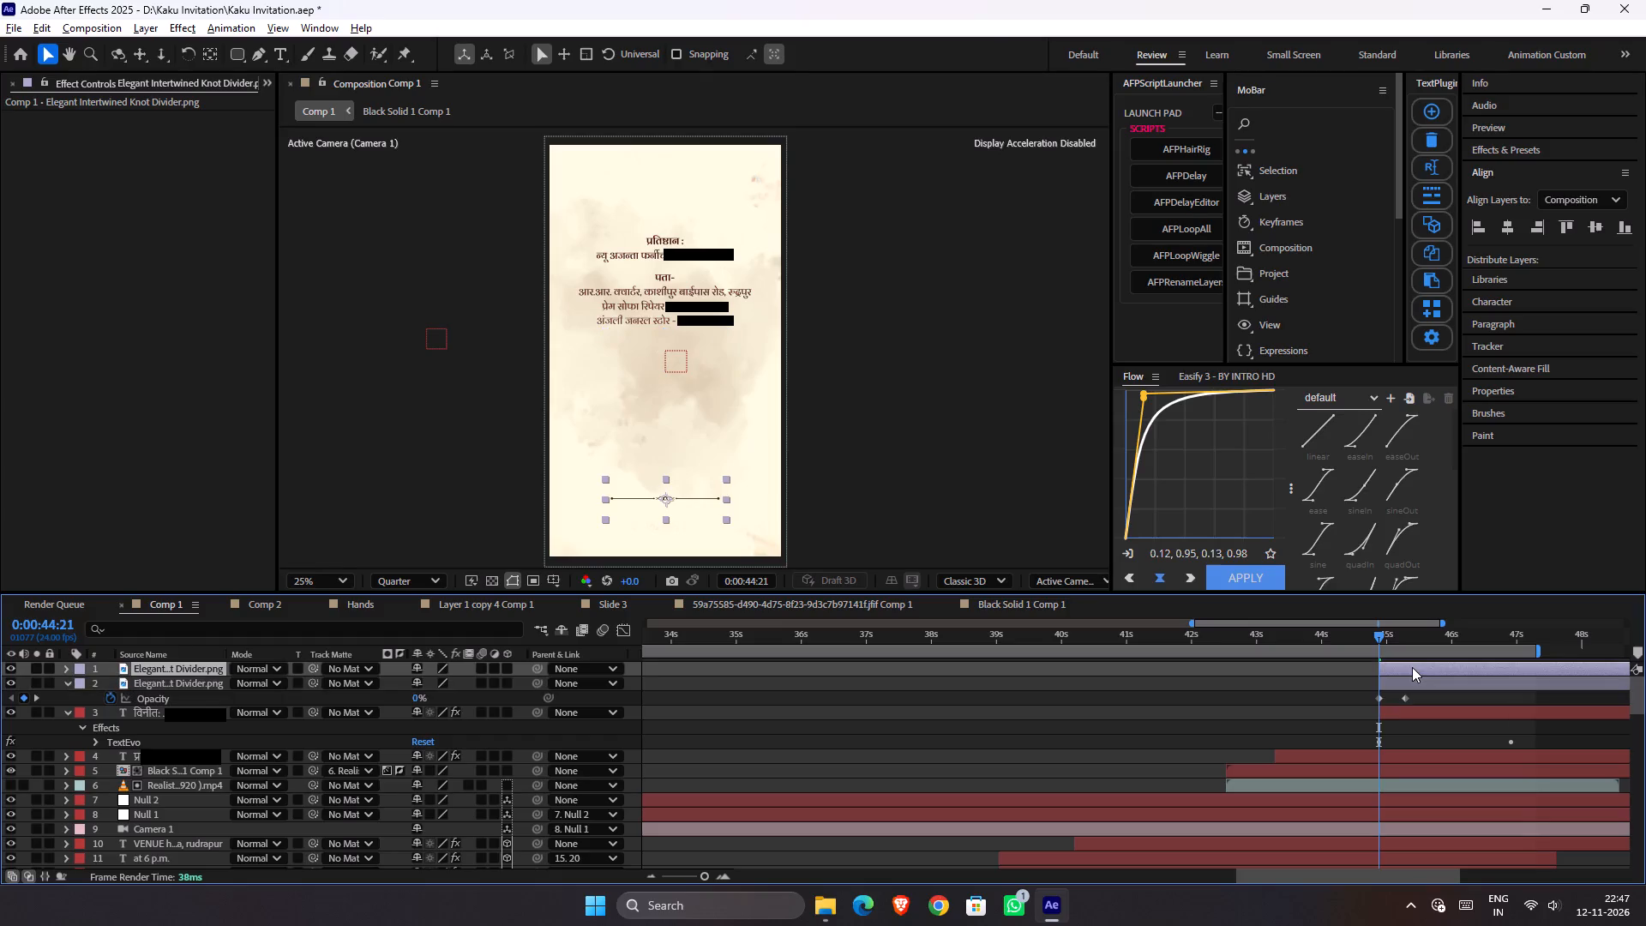
key("ctrl+v")
Shift the bottom divider layer to start at about 46 s and save the project.
left_click_drag(1413, 672, 1491, 669)
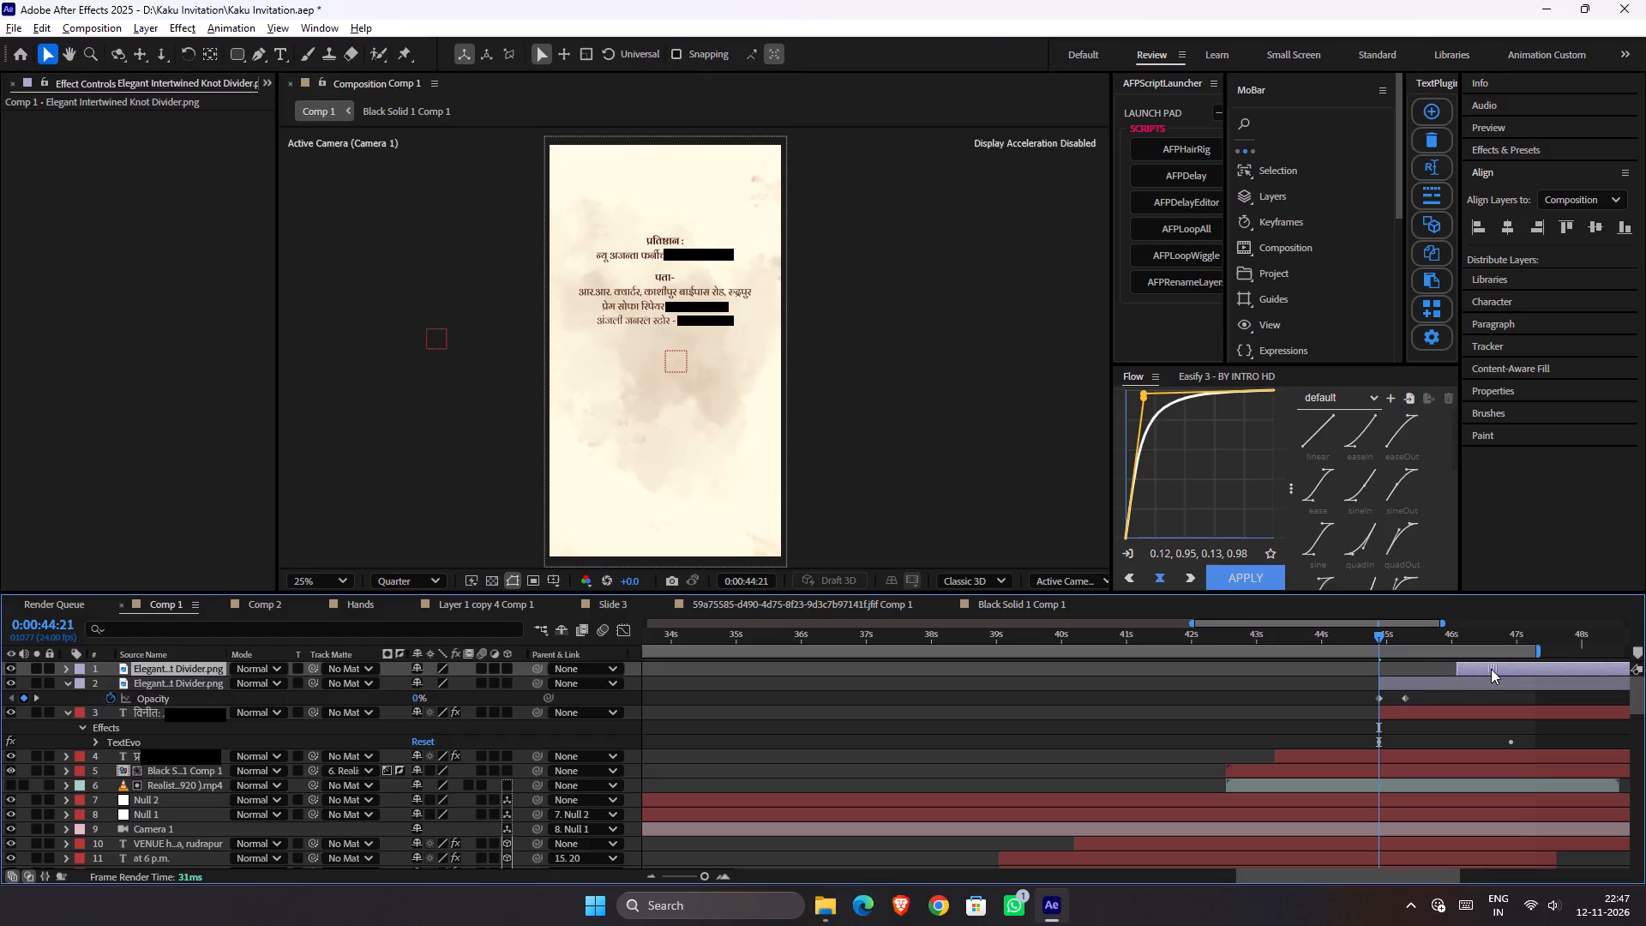
left_click_drag(1491, 669, 1482, 669)
key("ctrl+s")
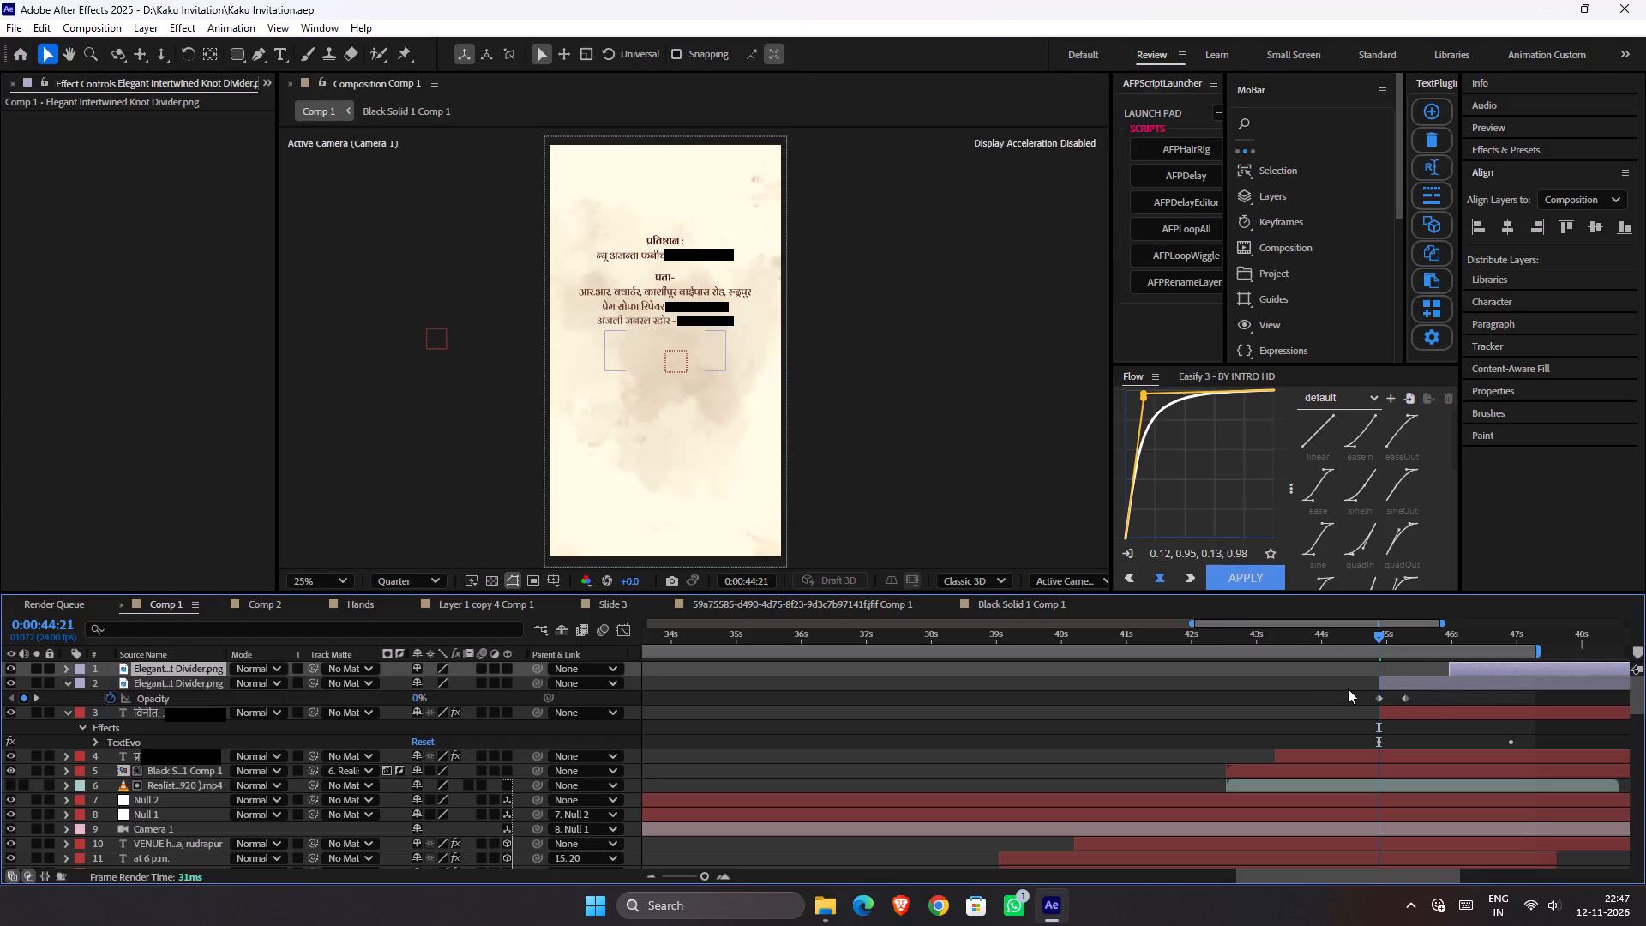
Preview the reveal from 0:00:42:07 and set the lower विनीत text's TextEvo animation to be based on Lines.
left_click_drag(1223, 637, 1211, 640)
key("space")
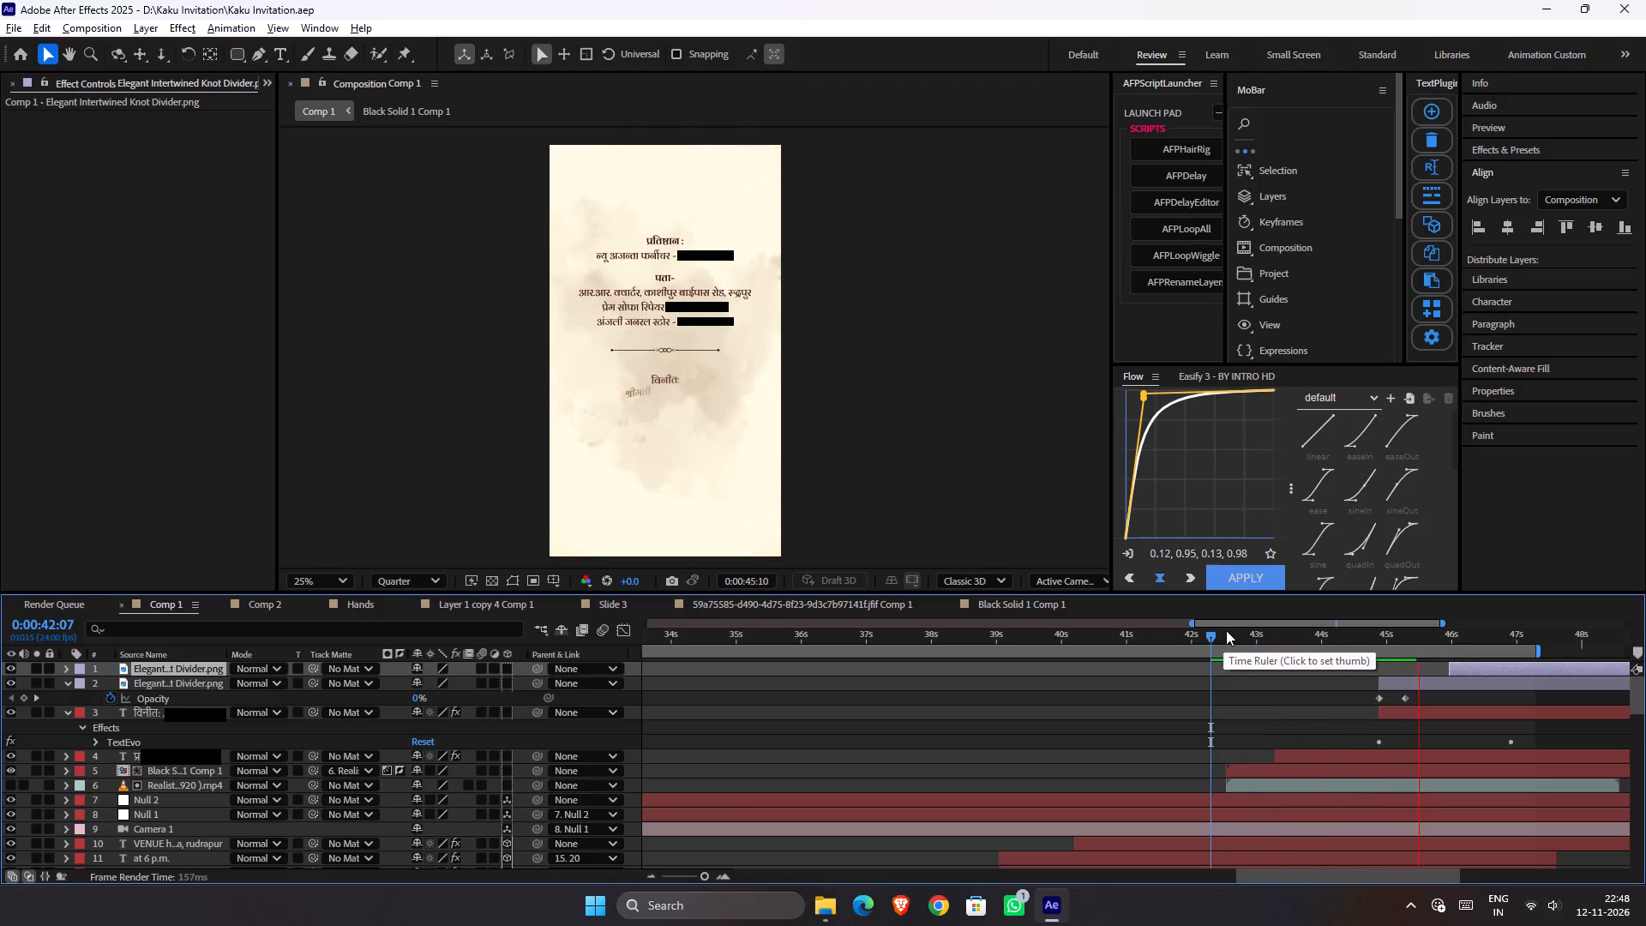
key("space")
left_click(1408, 711)
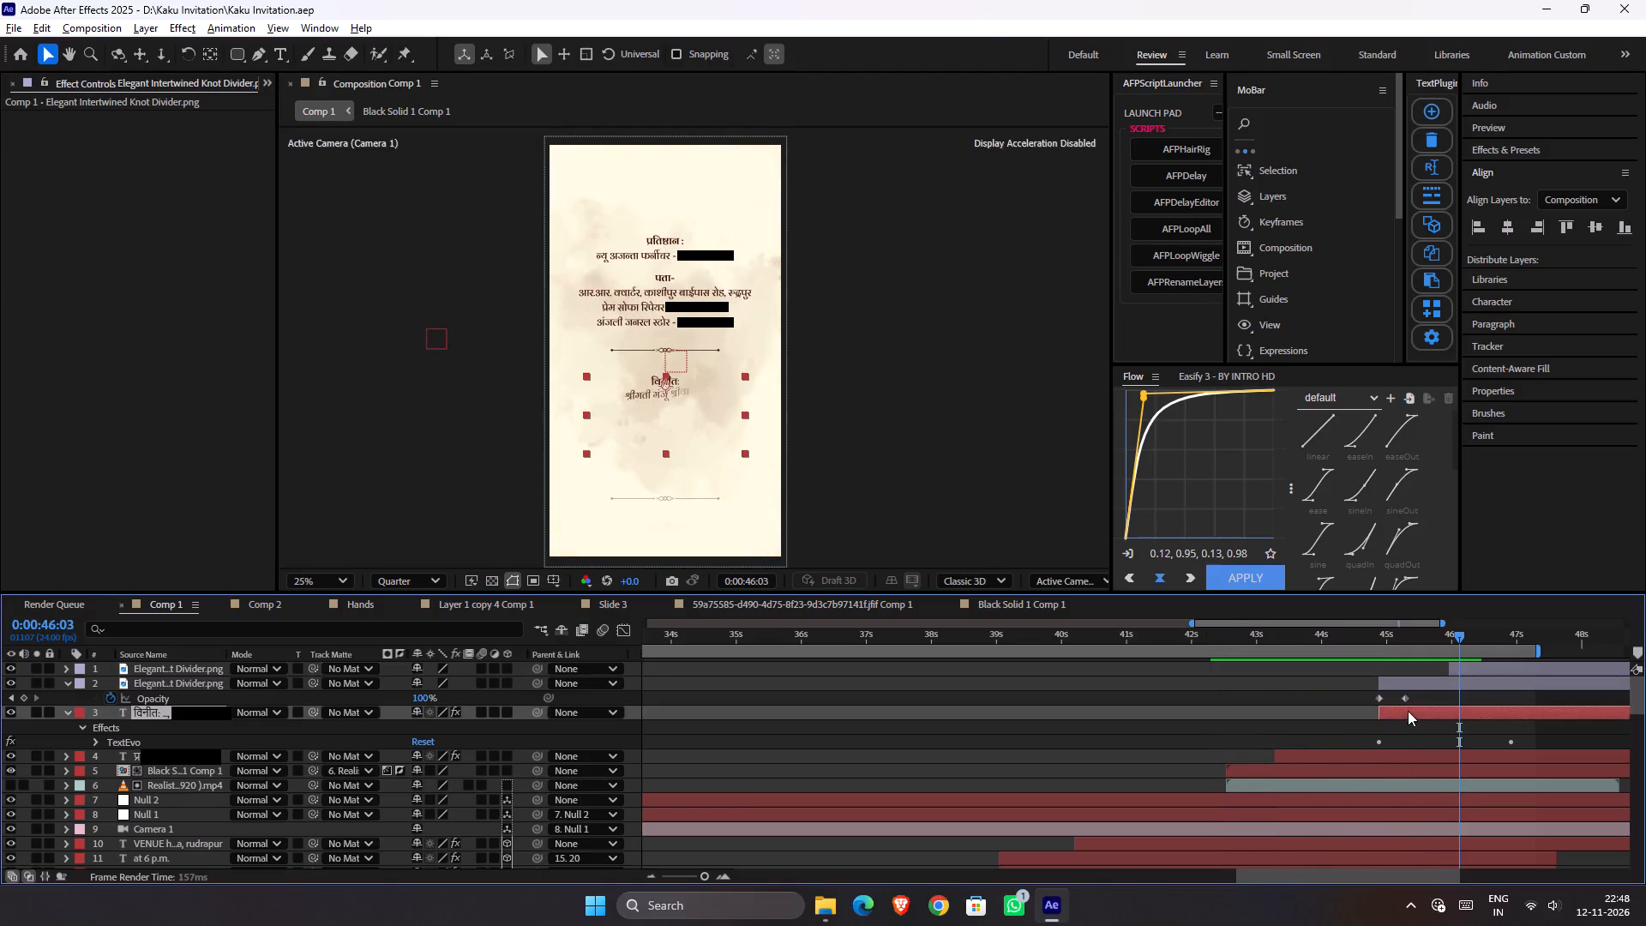
left_click(1425, 202)
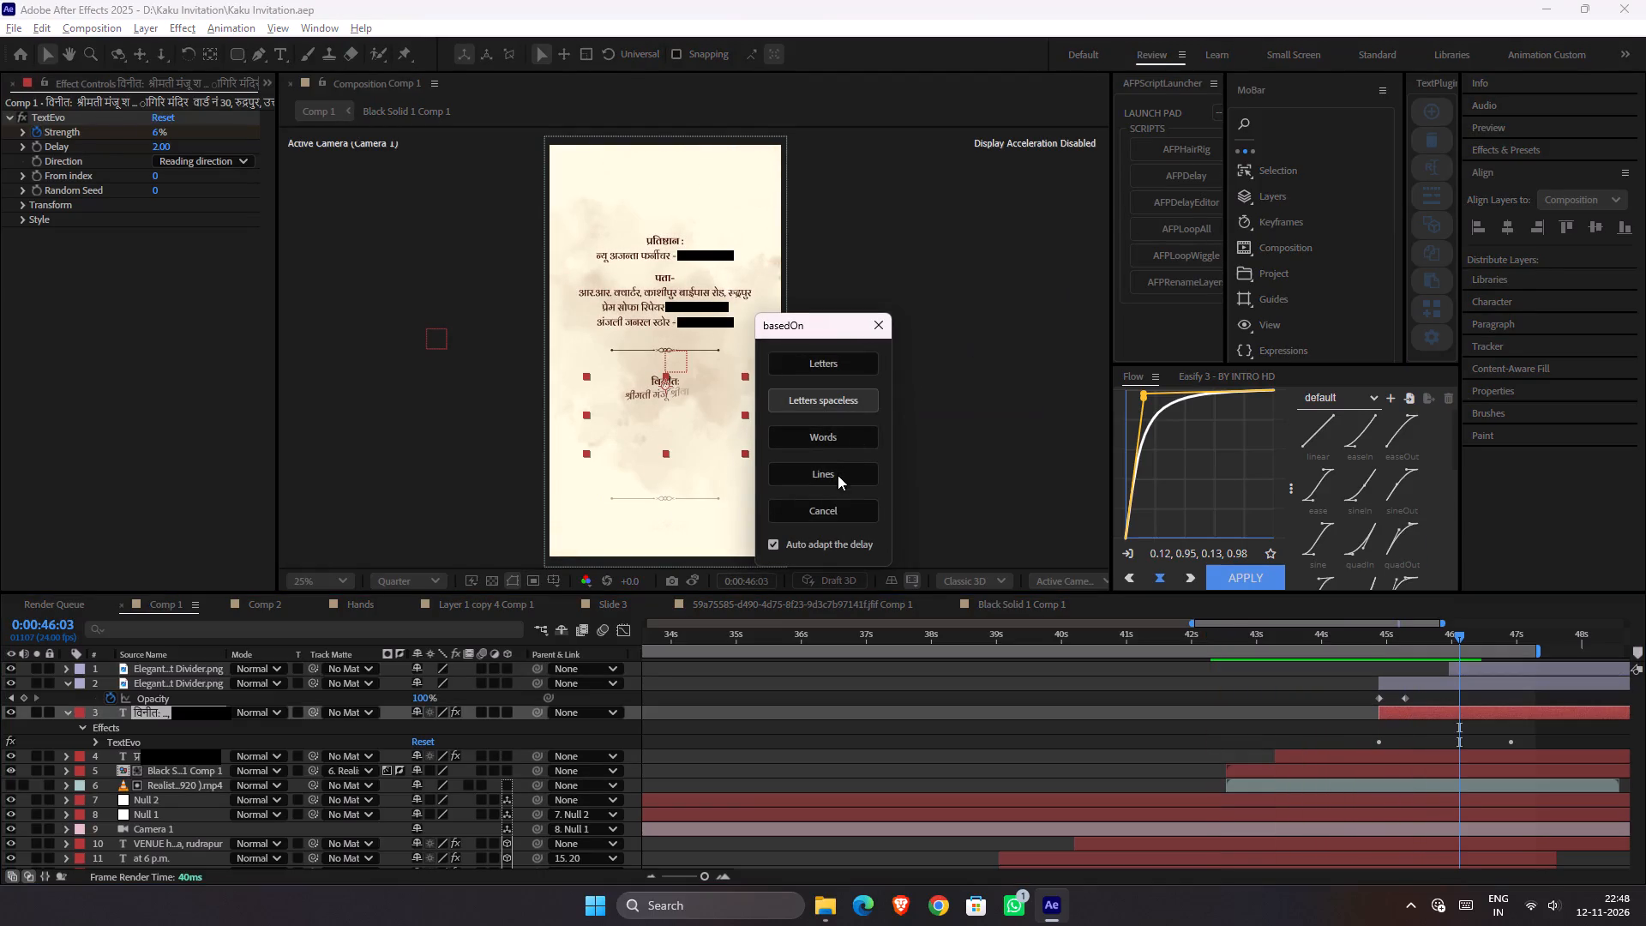
left_click(838, 475)
Play back the slide from 0:00:42:12 and examine the timing of the lower text's line-by-line reveal.
left_click_drag(1238, 630, 1222, 631)
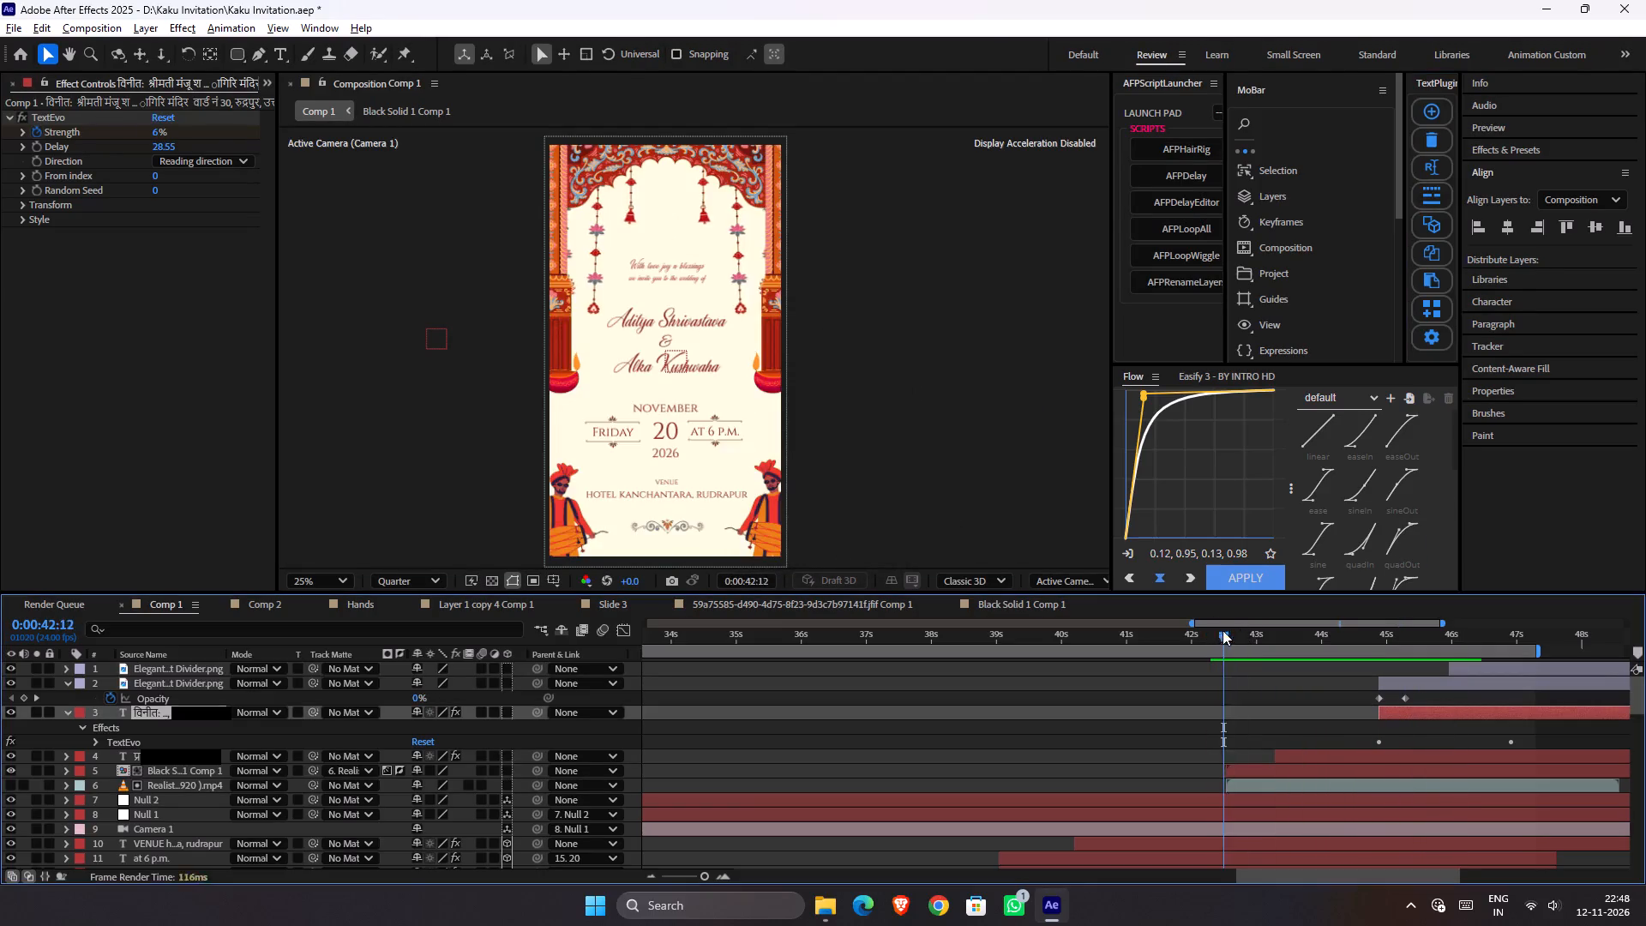
key("space")
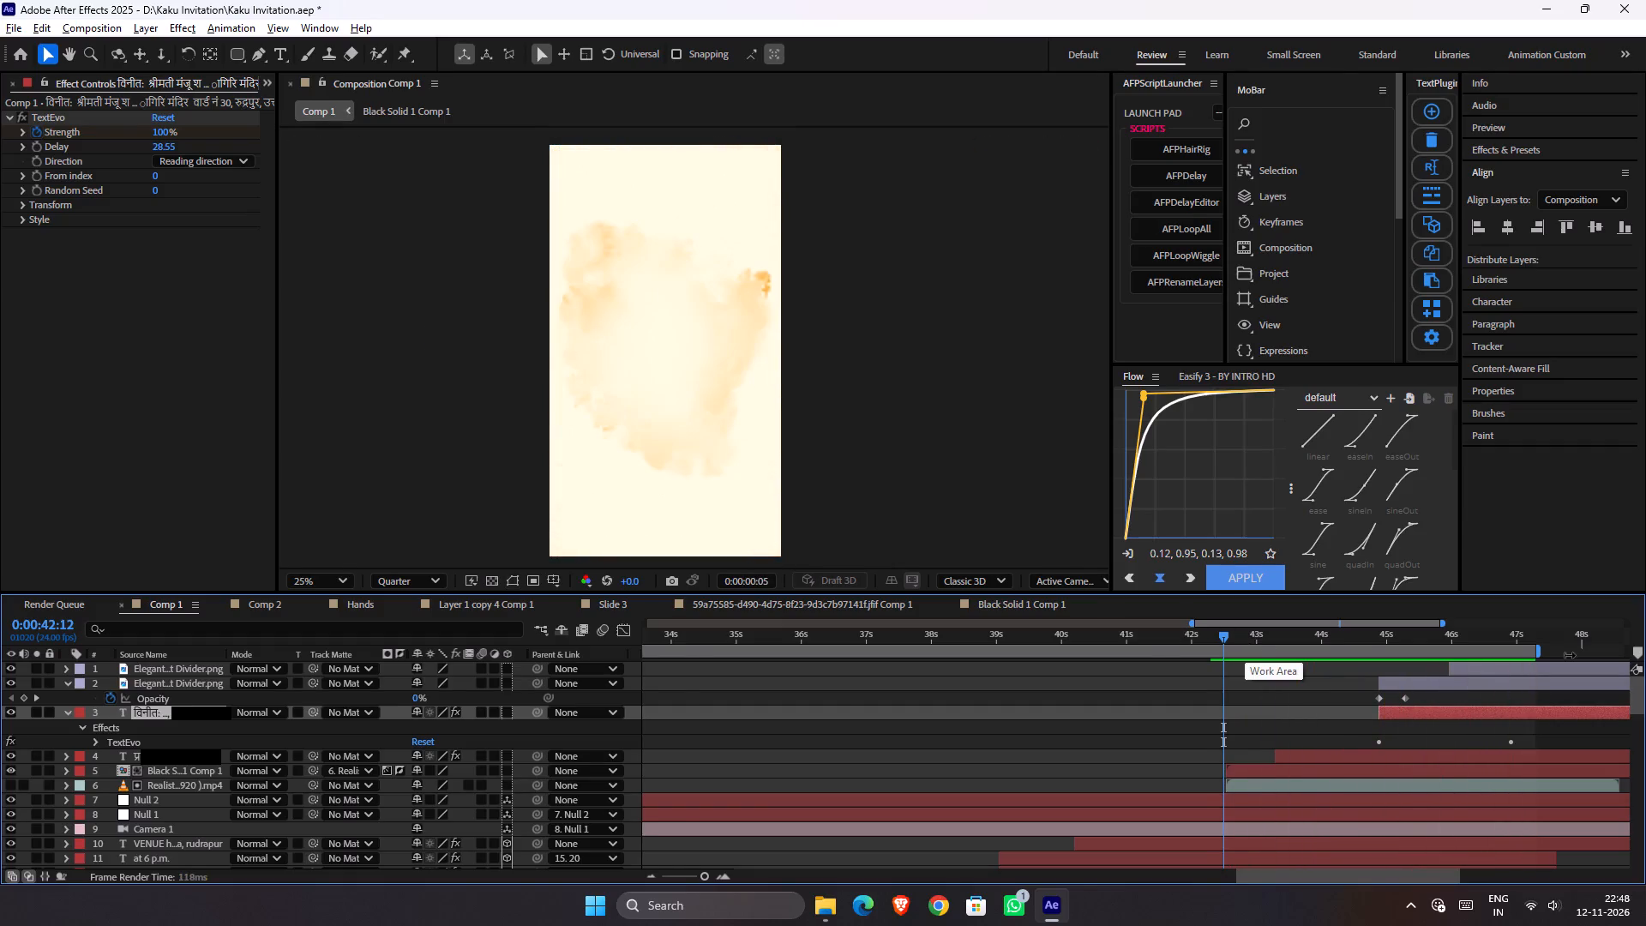
key("space")
scroll(1083, 697, "down", 3, "alt")
scroll(1085, 702, "up", 2, "alt")
scroll(1090, 708, "down", 1, "alt")
scroll(1117, 733, "up", 1, "alt")
scroll(1117, 733, "down", 2, "alt")
scroll(1120, 737, "up", 1, "alt")
scroll(1120, 737, "down", 5, "alt")
Set the TextEvo Delay of the lower विनीत text layer to 2.
key("i")
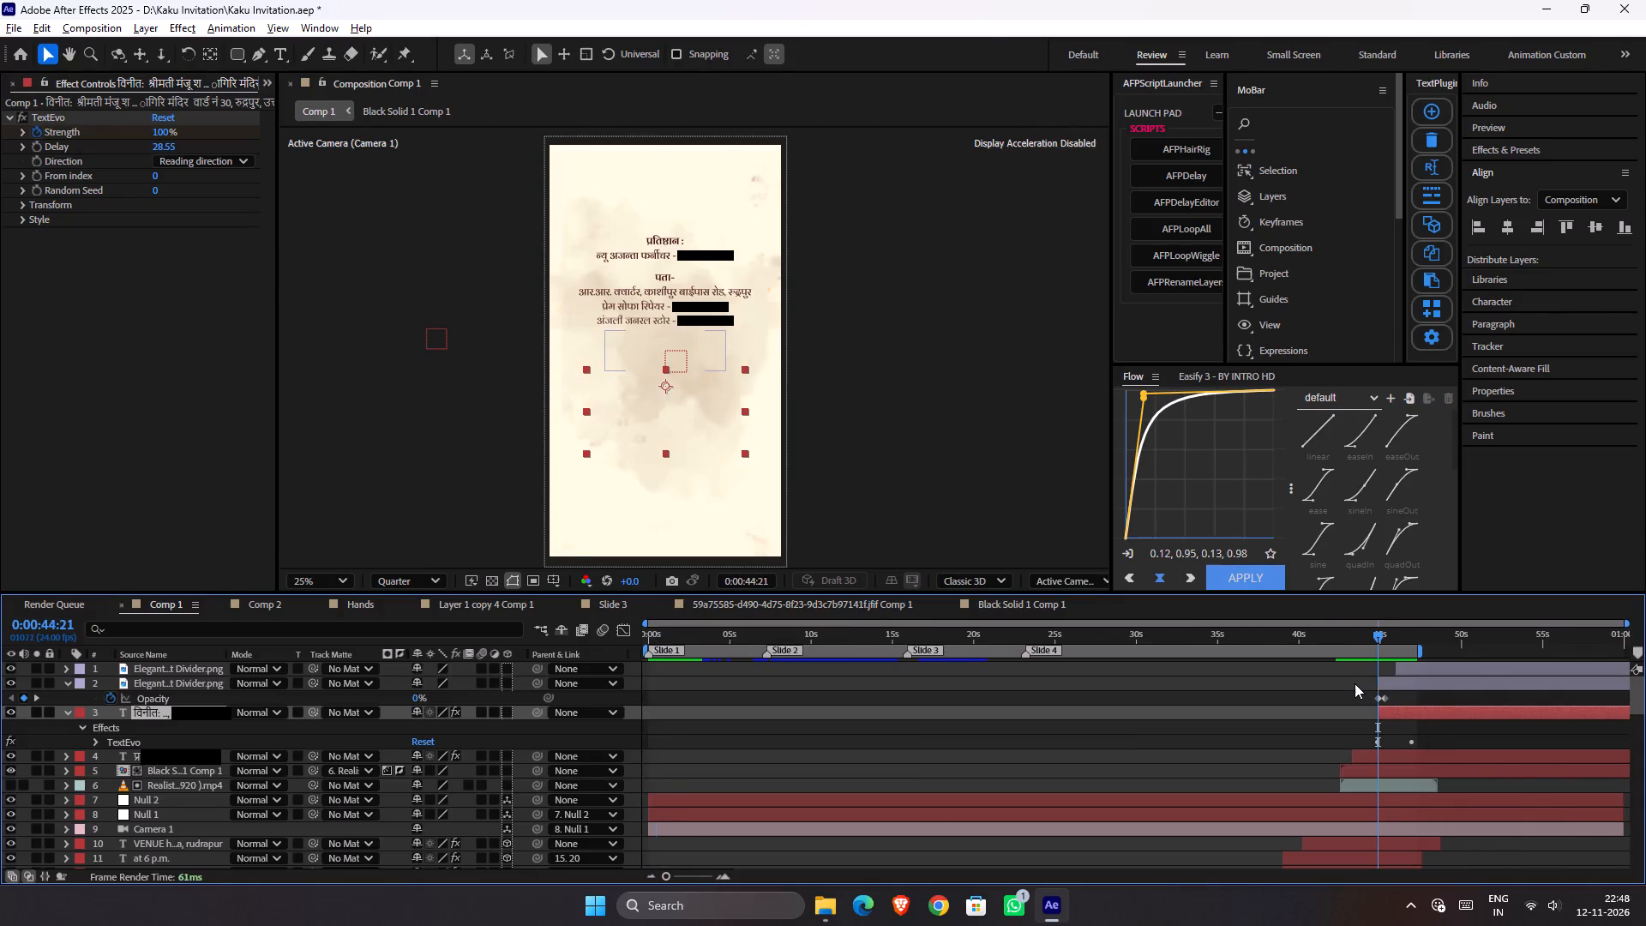
left_click(1396, 637)
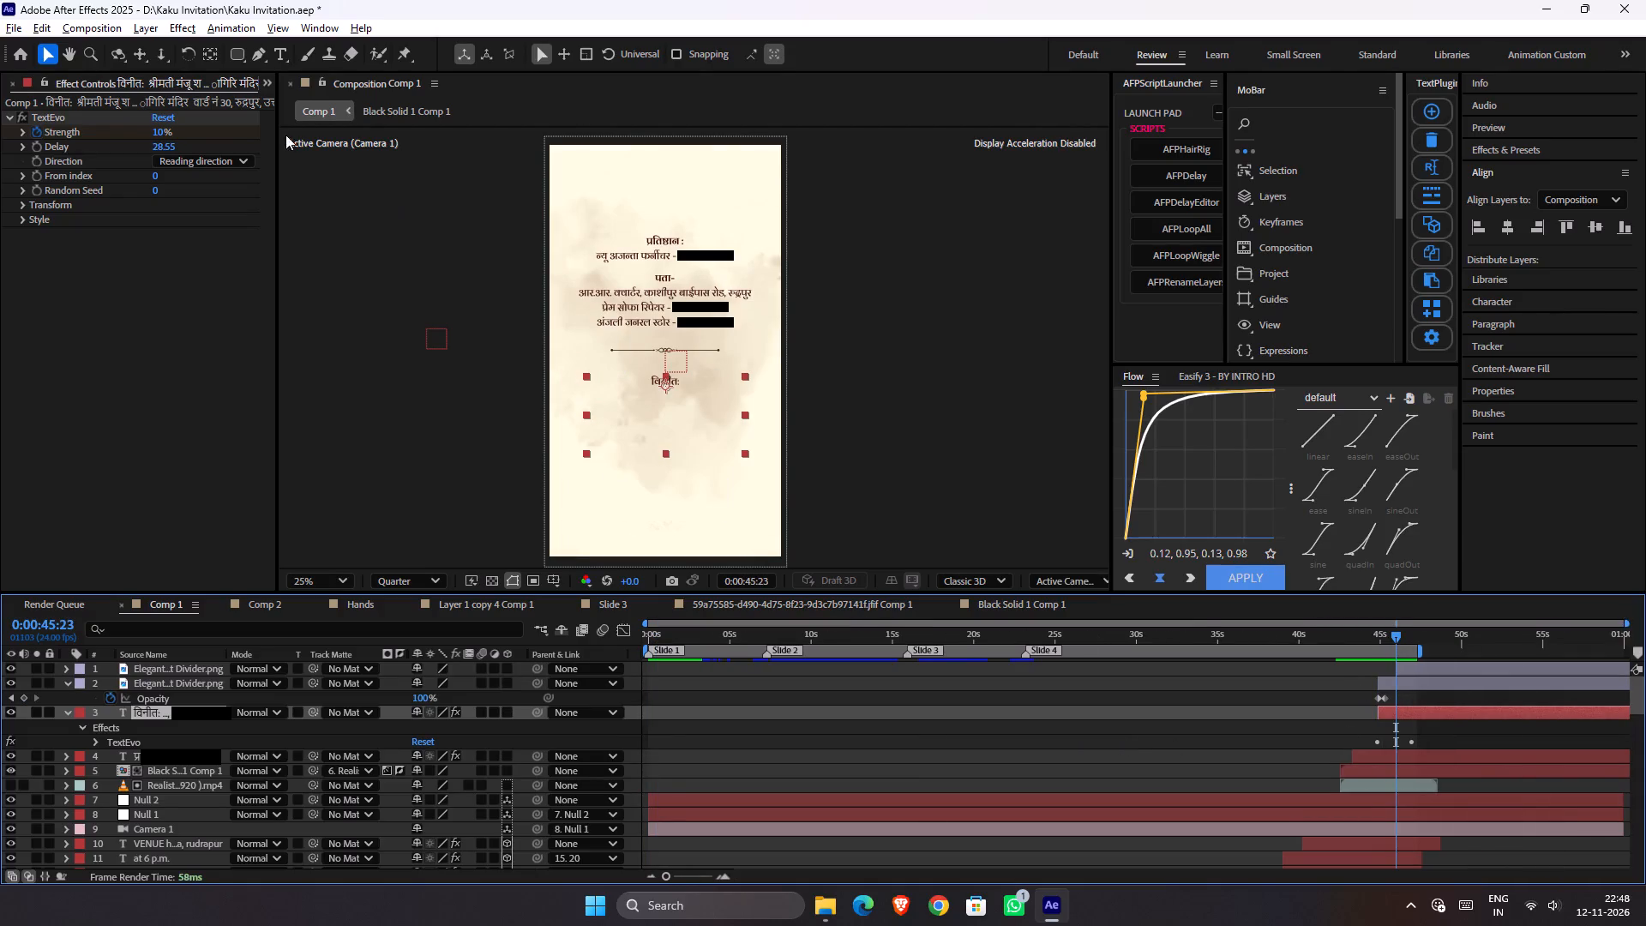
left_click(172, 151)
key("2")
key("Return")
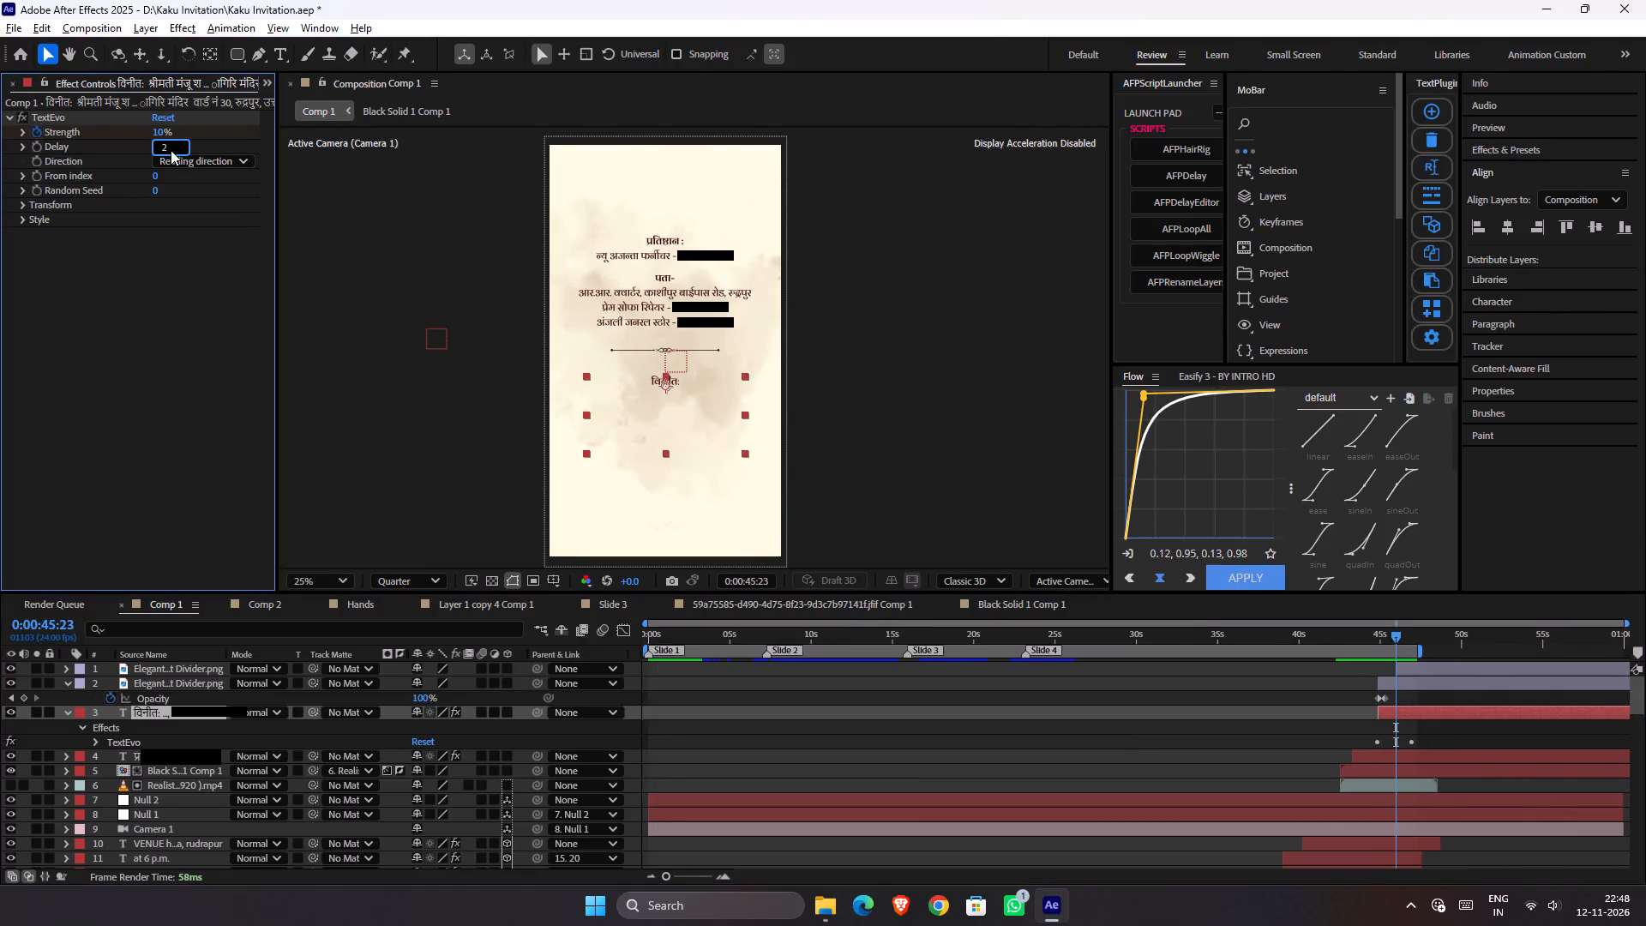
Play back the final slide from 0:00:43:01 and examine the timing of the lower text's reveal.
left_click_drag(1366, 641, 1348, 643)
key("space")
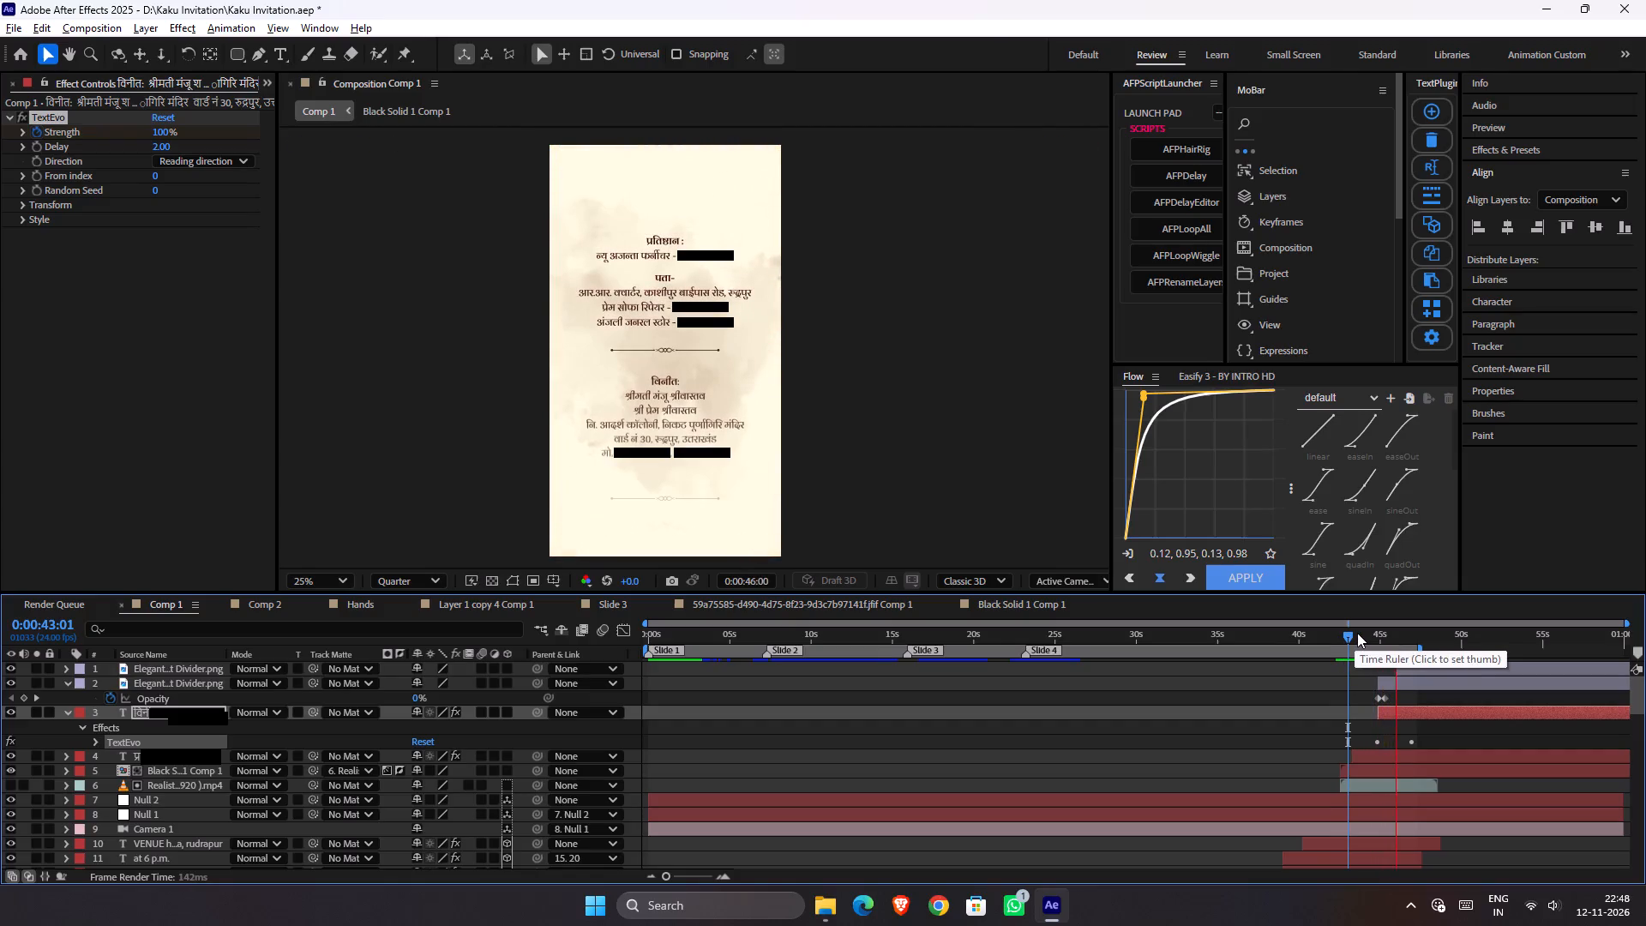
key("space")
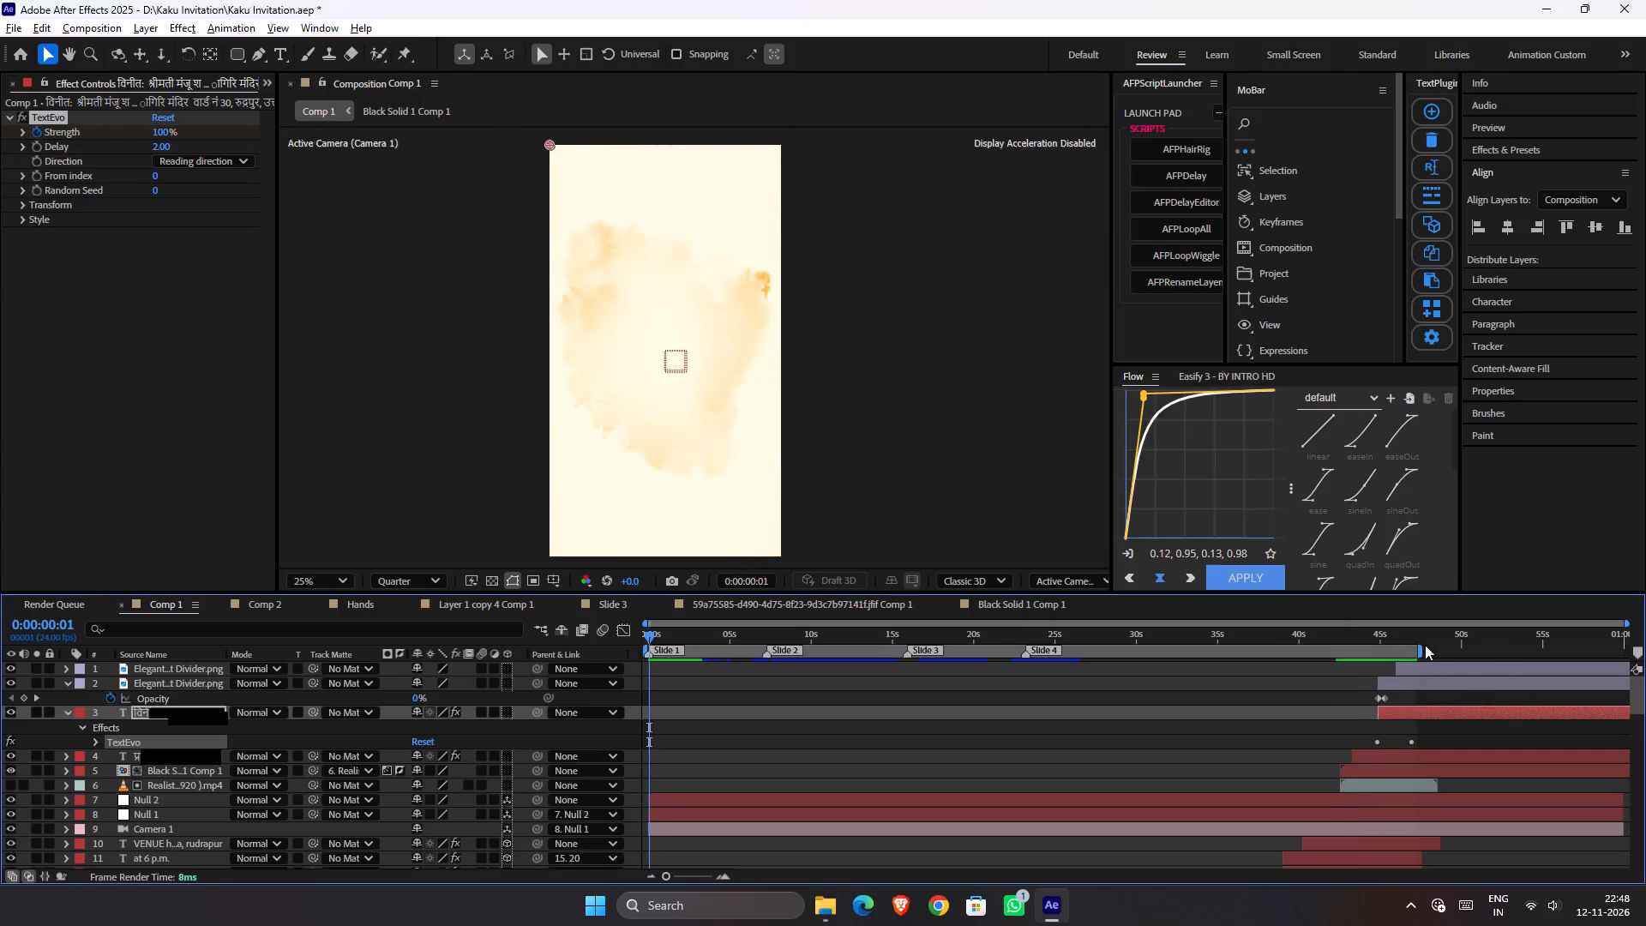
Extend the end of the work area to about 50.5 s and preview the slide from 0:00:42:18.
left_click_drag(1420, 648, 1468, 651)
left_click_drag(1468, 651, 1470, 652)
left_click_drag(1360, 636, 1343, 640)
key("space")
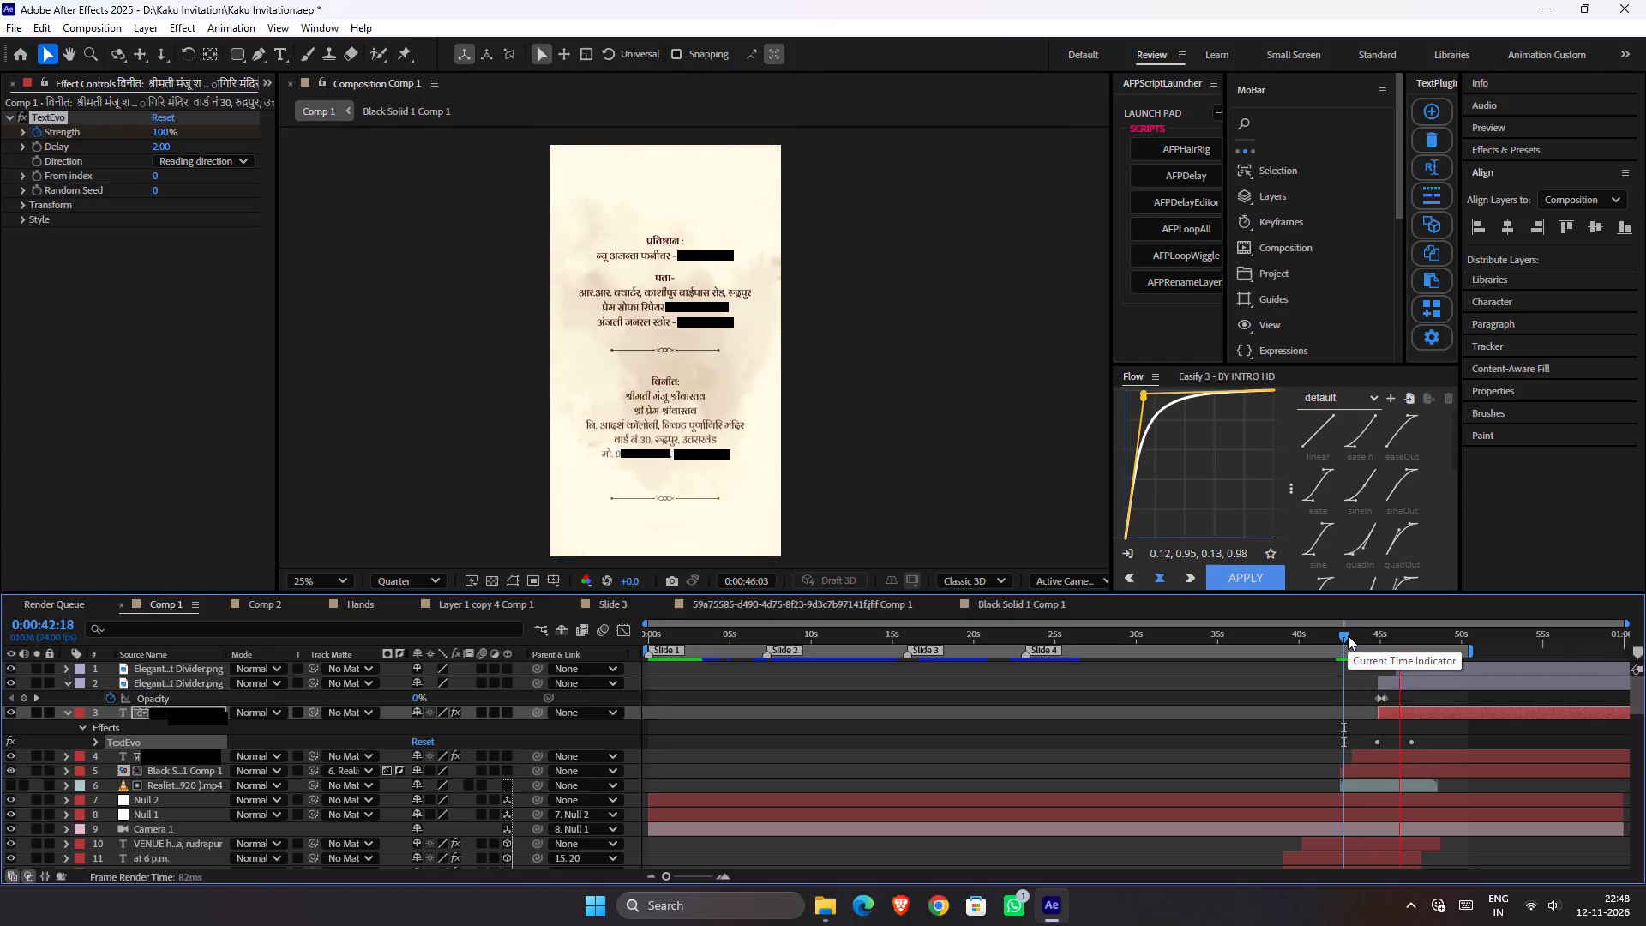
key("space")
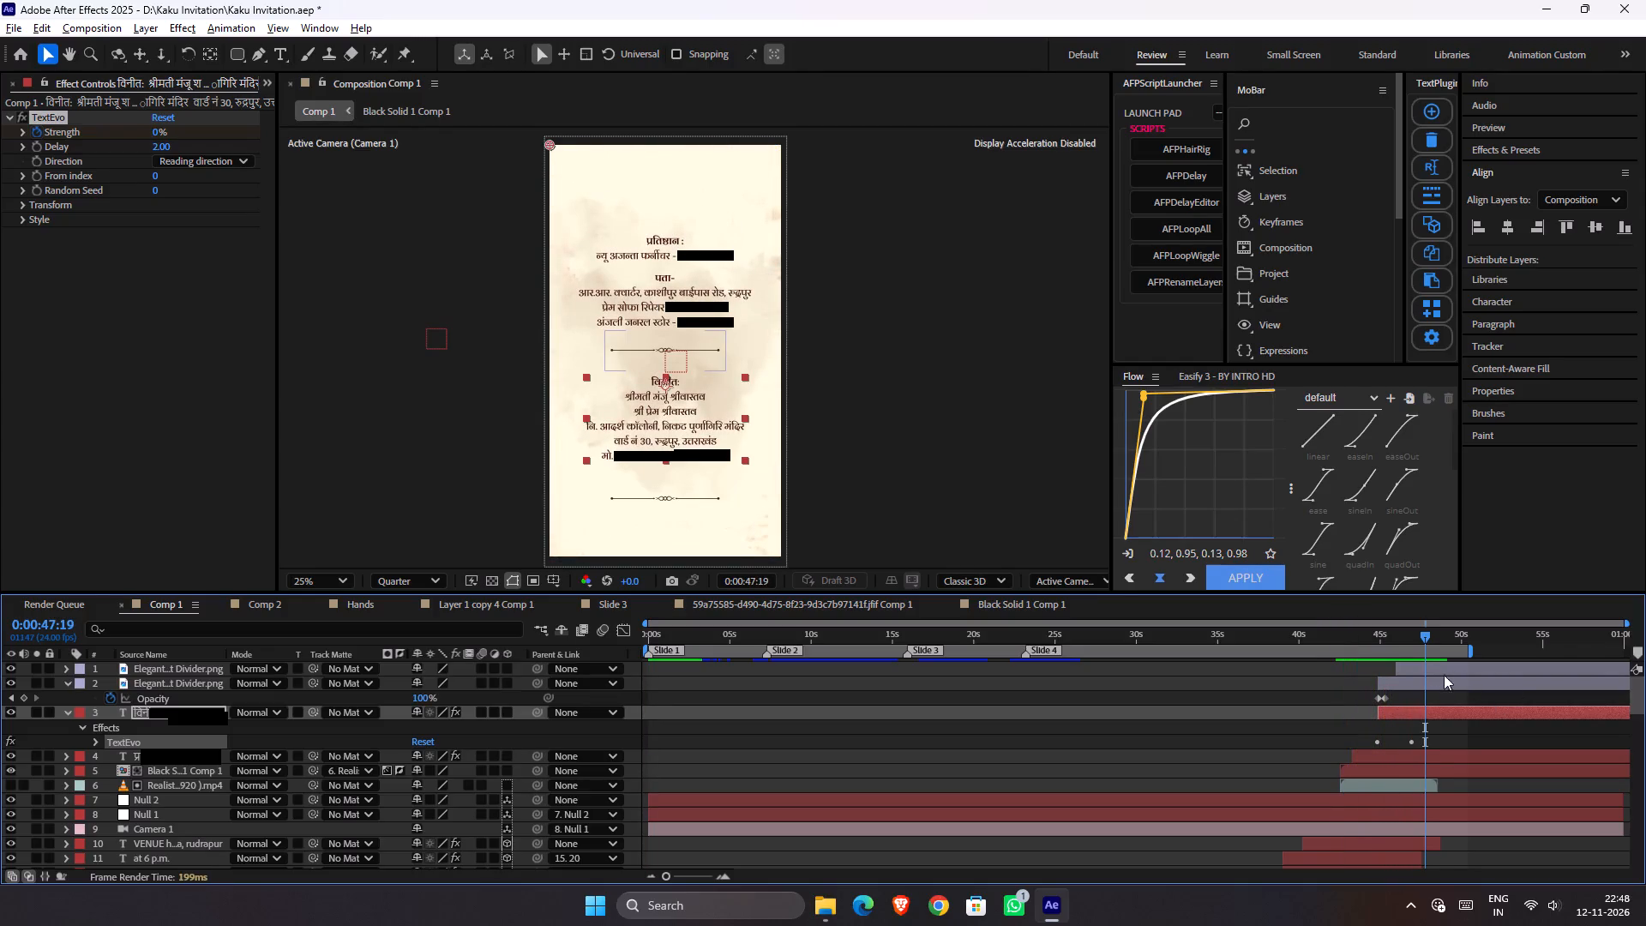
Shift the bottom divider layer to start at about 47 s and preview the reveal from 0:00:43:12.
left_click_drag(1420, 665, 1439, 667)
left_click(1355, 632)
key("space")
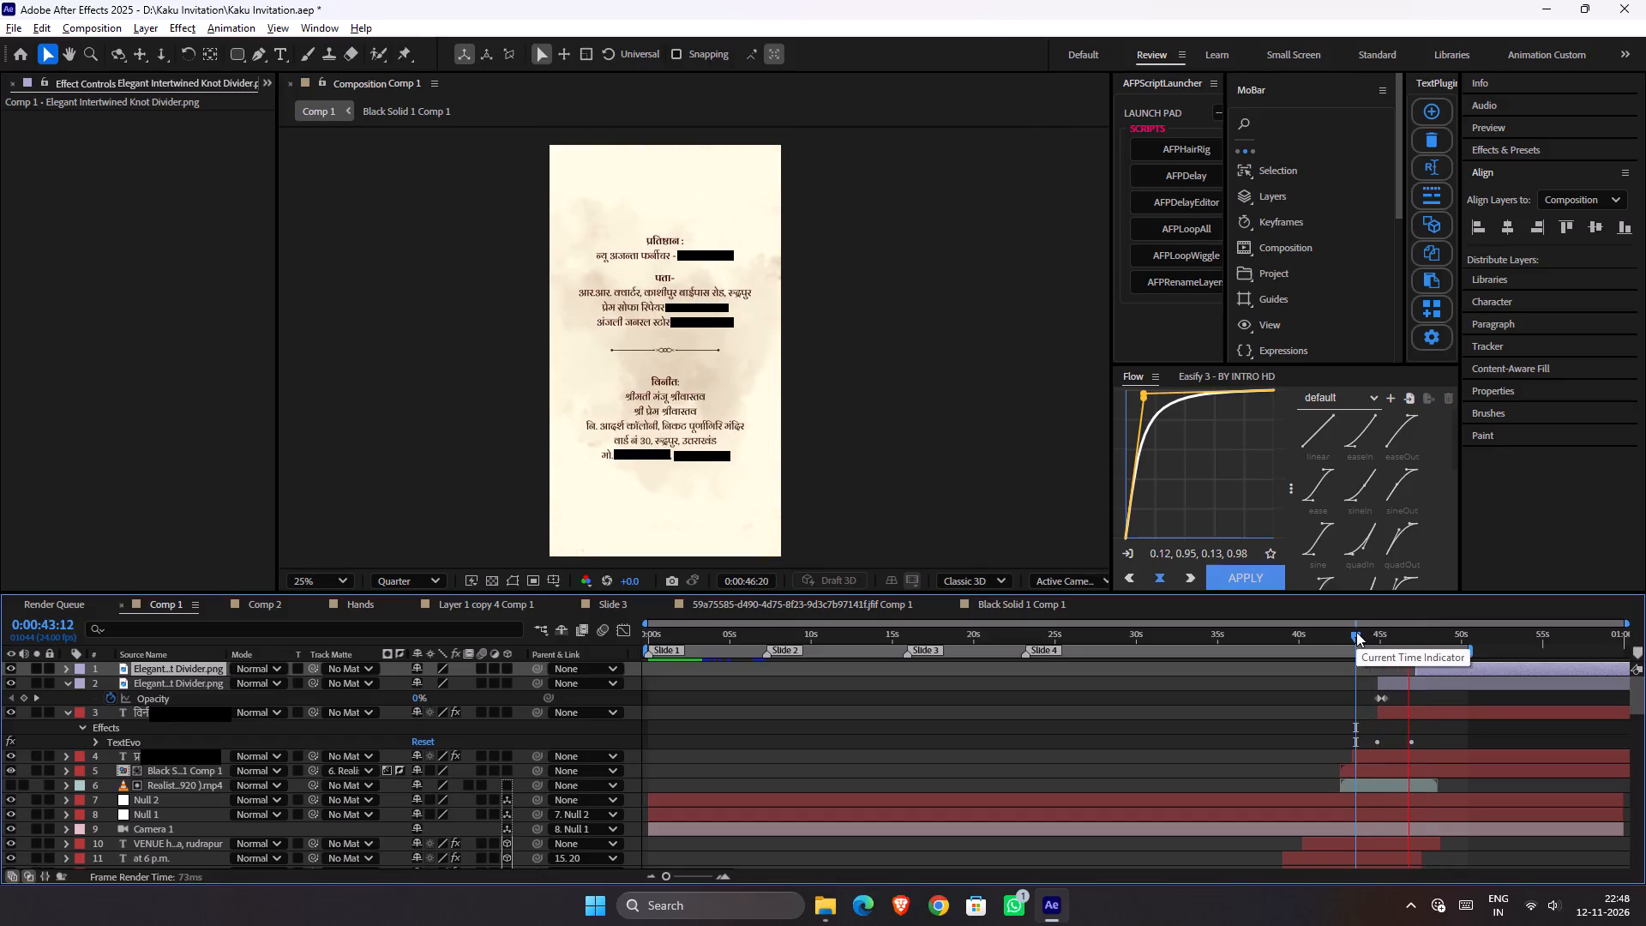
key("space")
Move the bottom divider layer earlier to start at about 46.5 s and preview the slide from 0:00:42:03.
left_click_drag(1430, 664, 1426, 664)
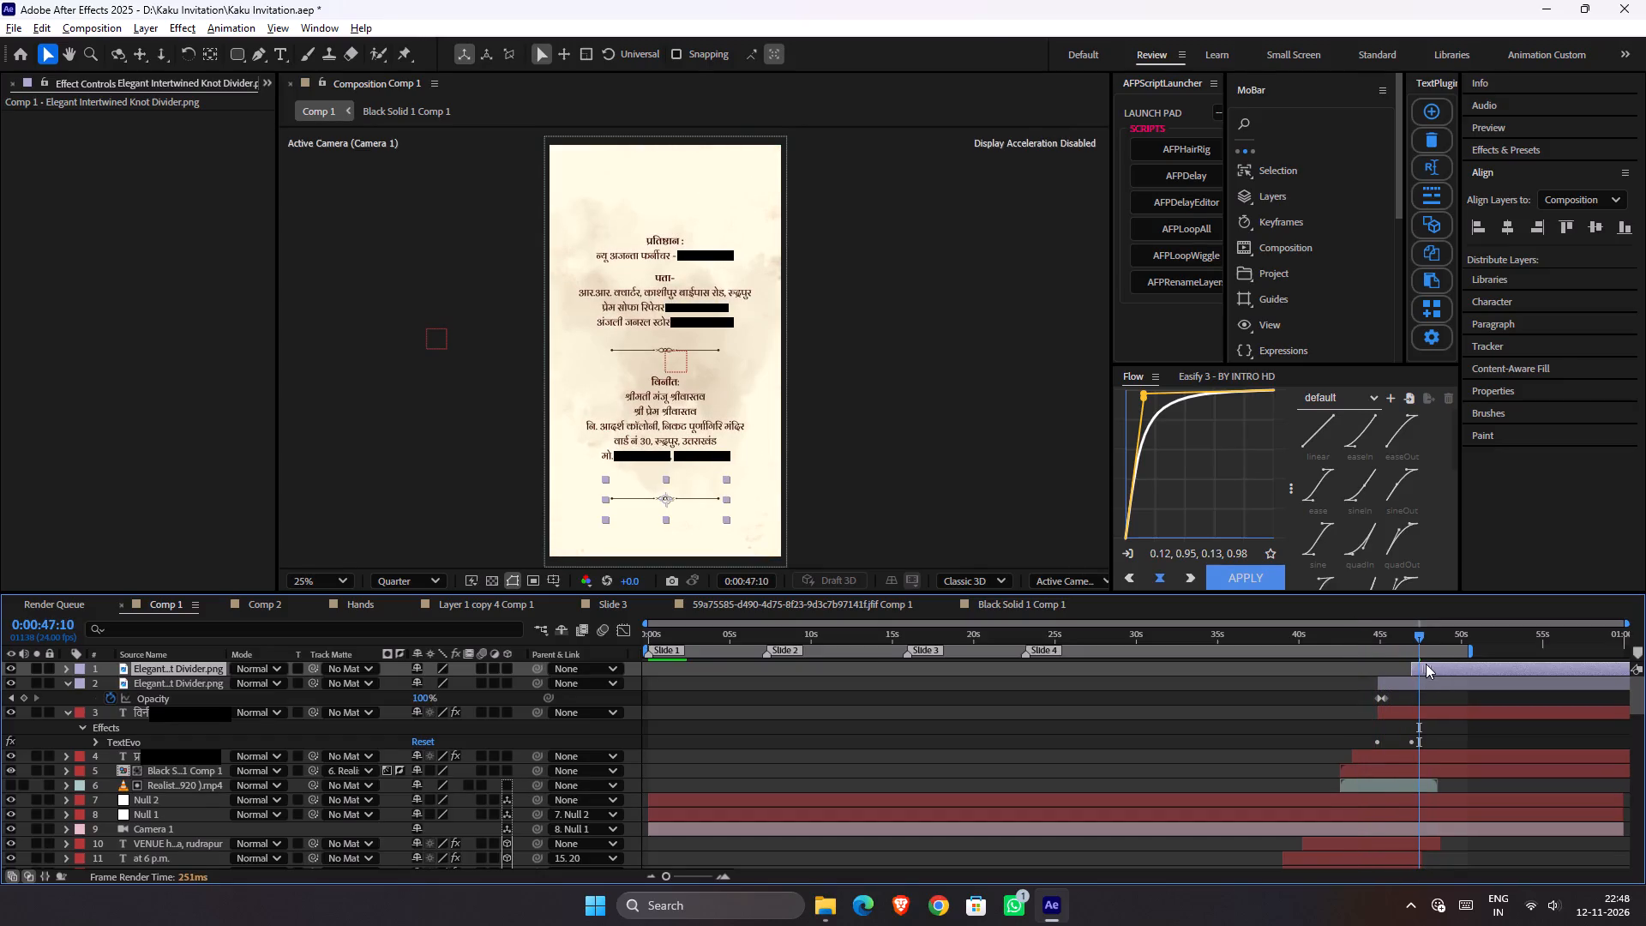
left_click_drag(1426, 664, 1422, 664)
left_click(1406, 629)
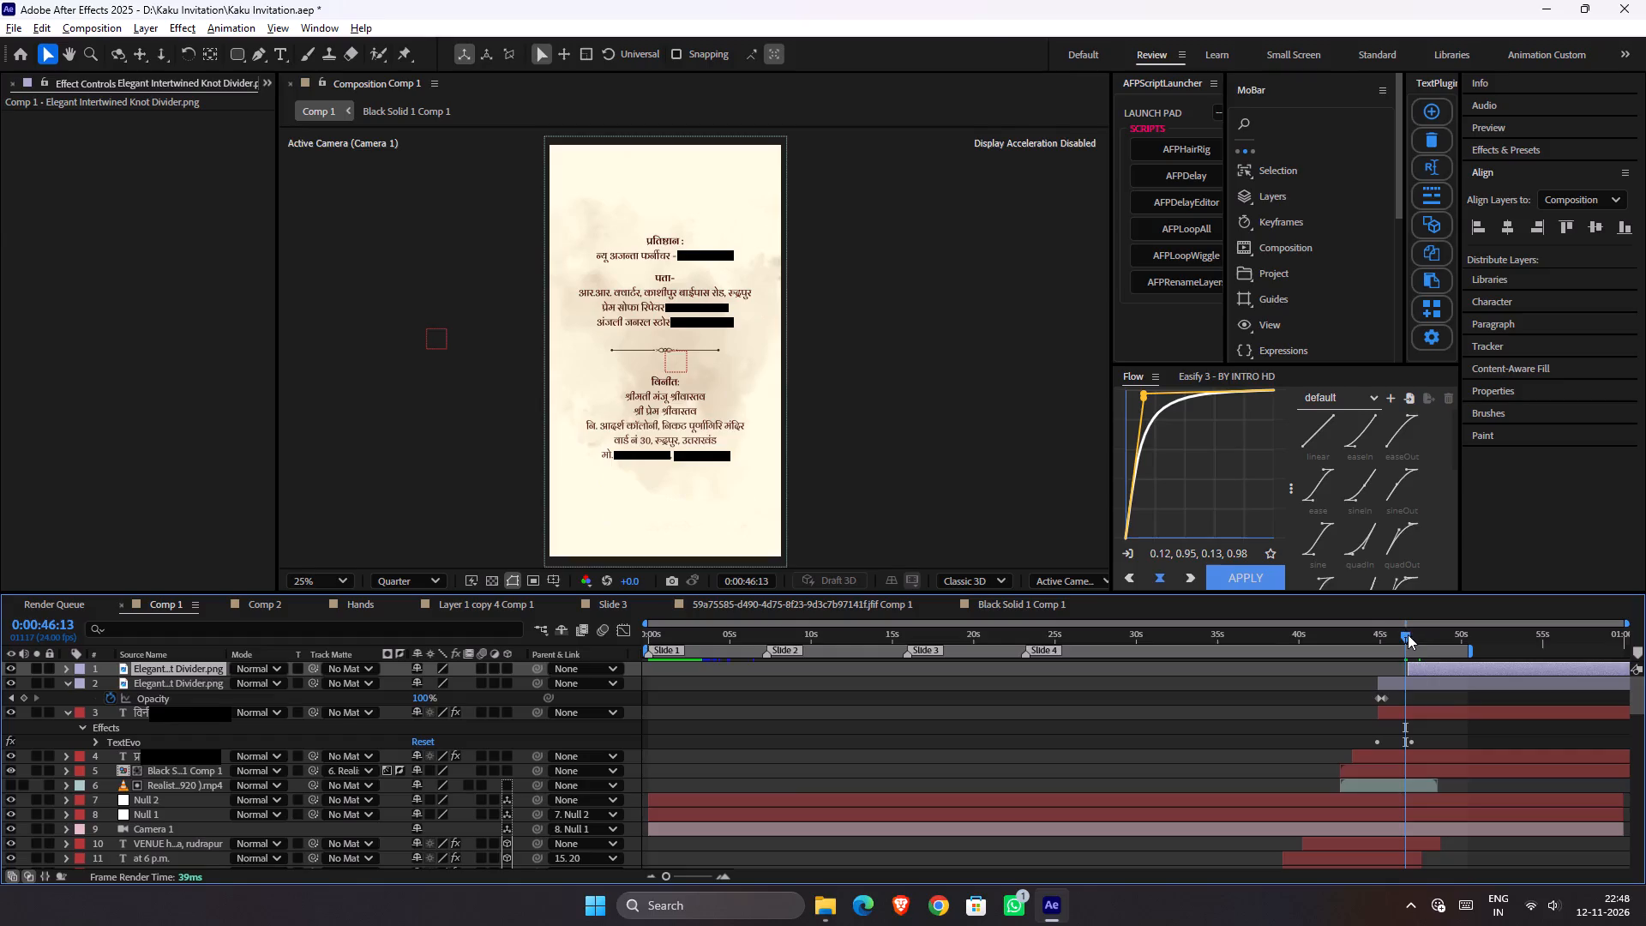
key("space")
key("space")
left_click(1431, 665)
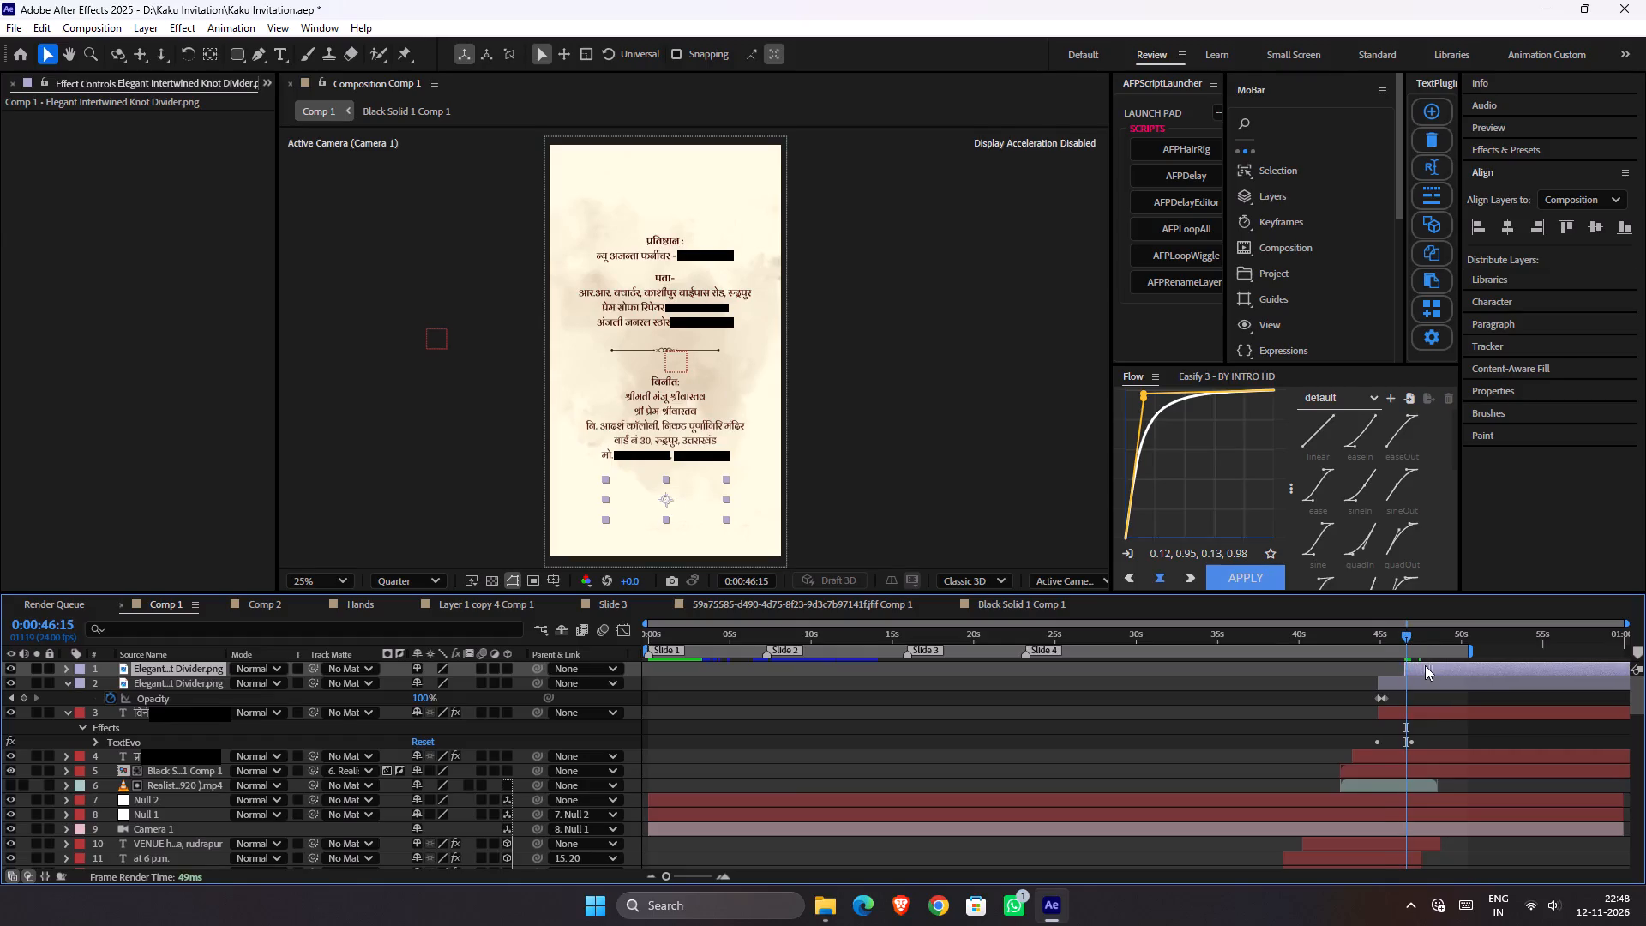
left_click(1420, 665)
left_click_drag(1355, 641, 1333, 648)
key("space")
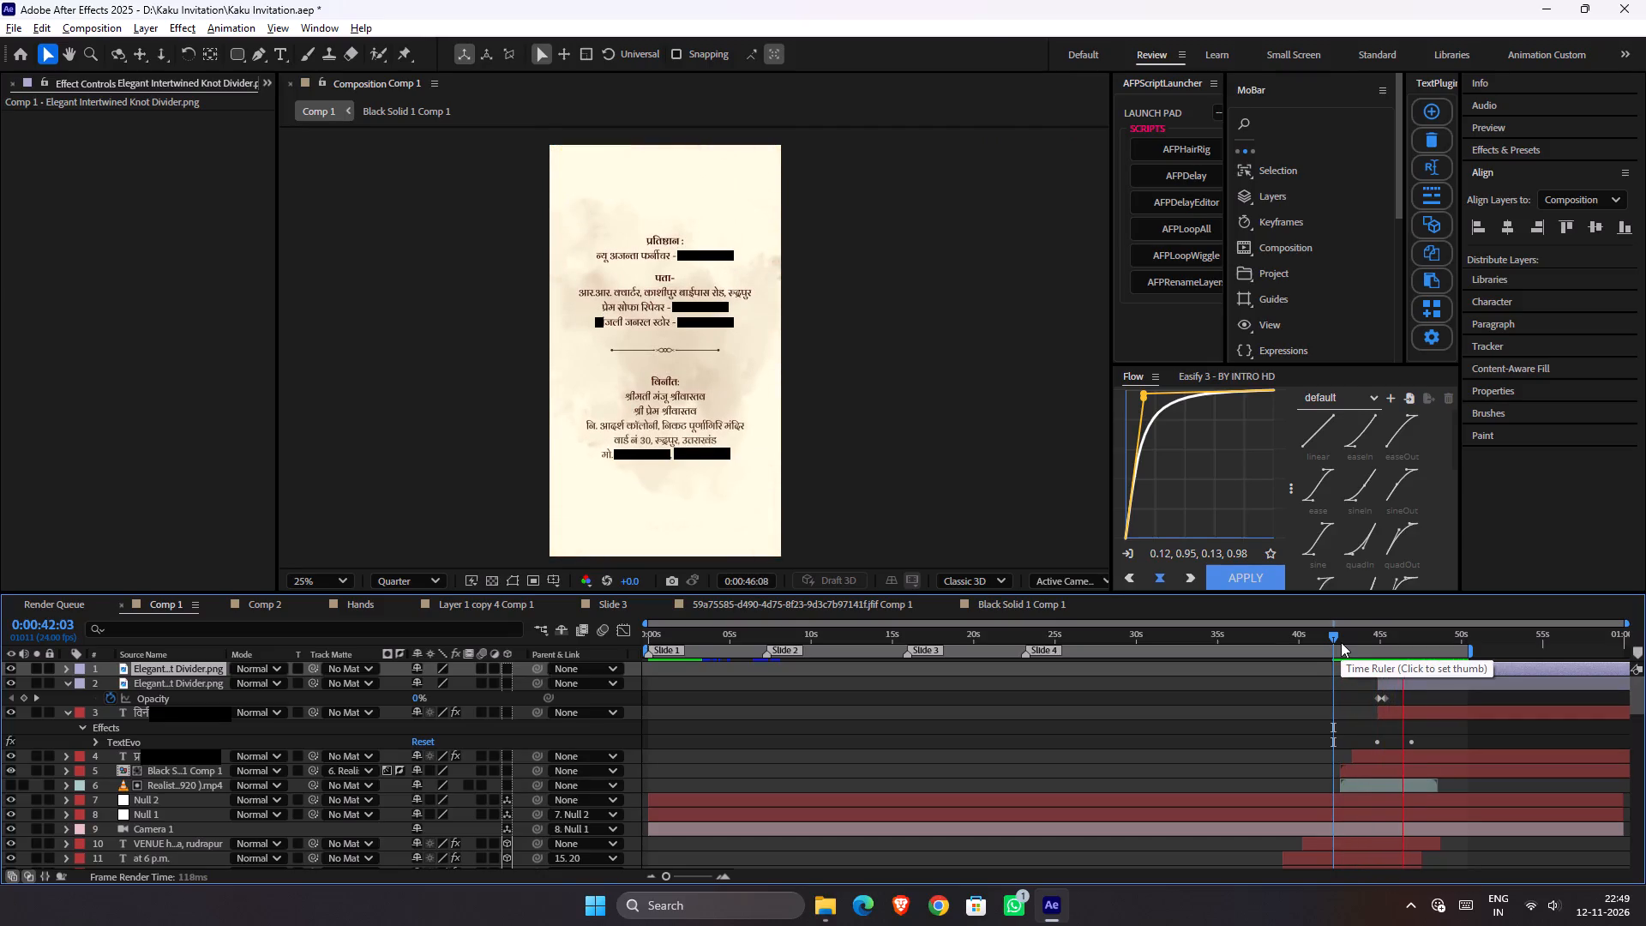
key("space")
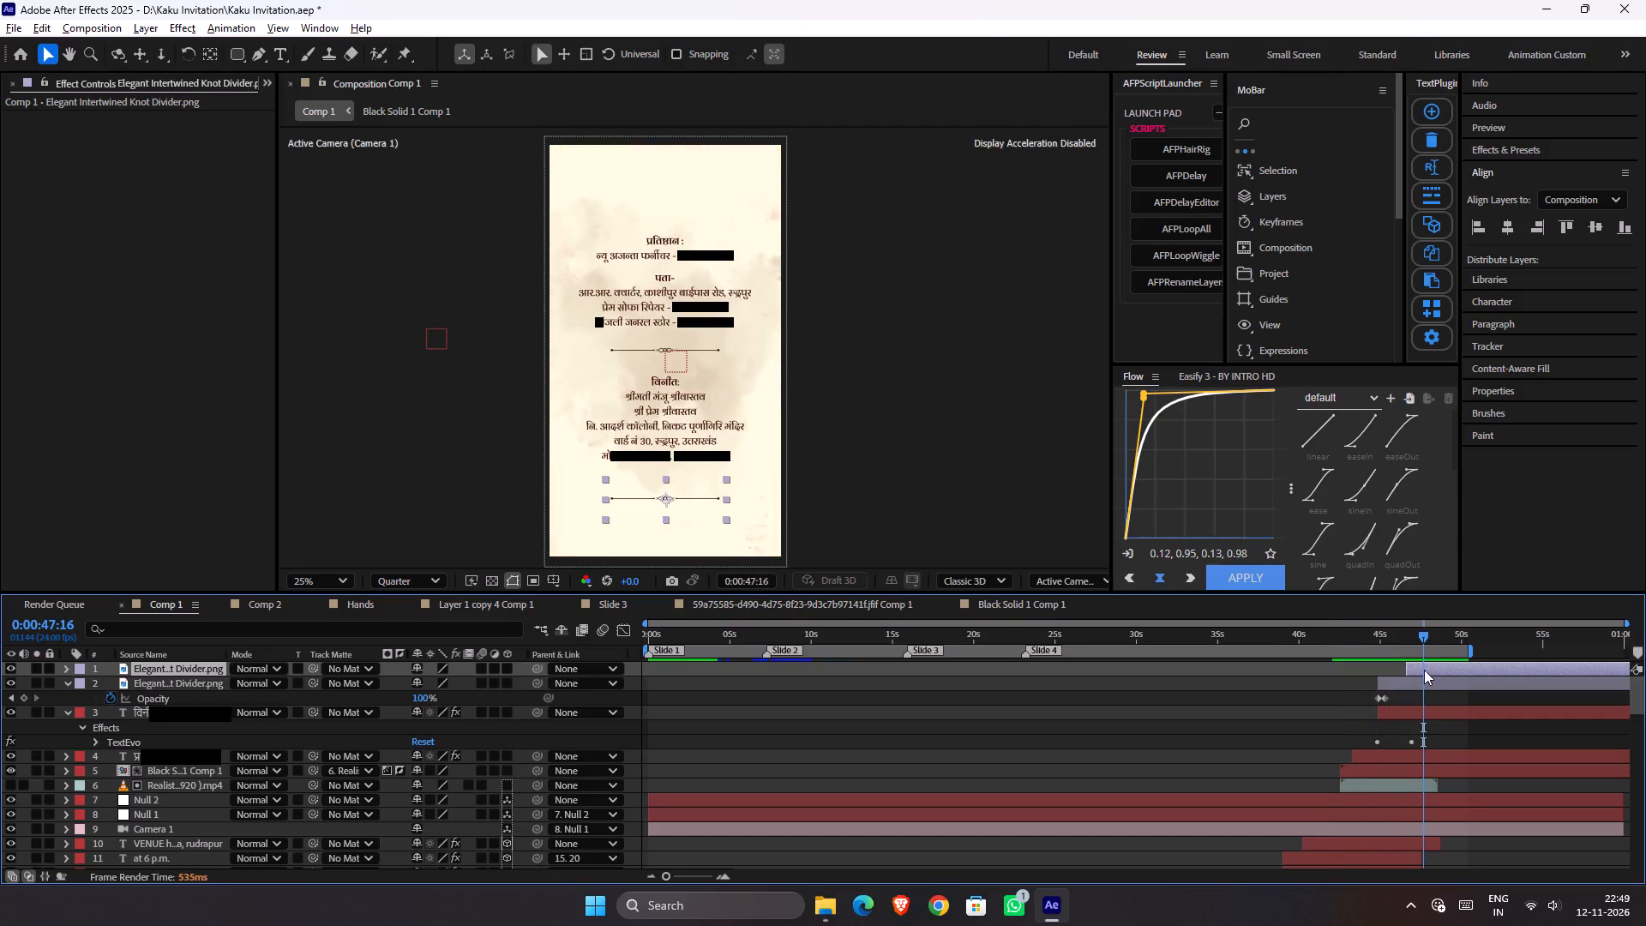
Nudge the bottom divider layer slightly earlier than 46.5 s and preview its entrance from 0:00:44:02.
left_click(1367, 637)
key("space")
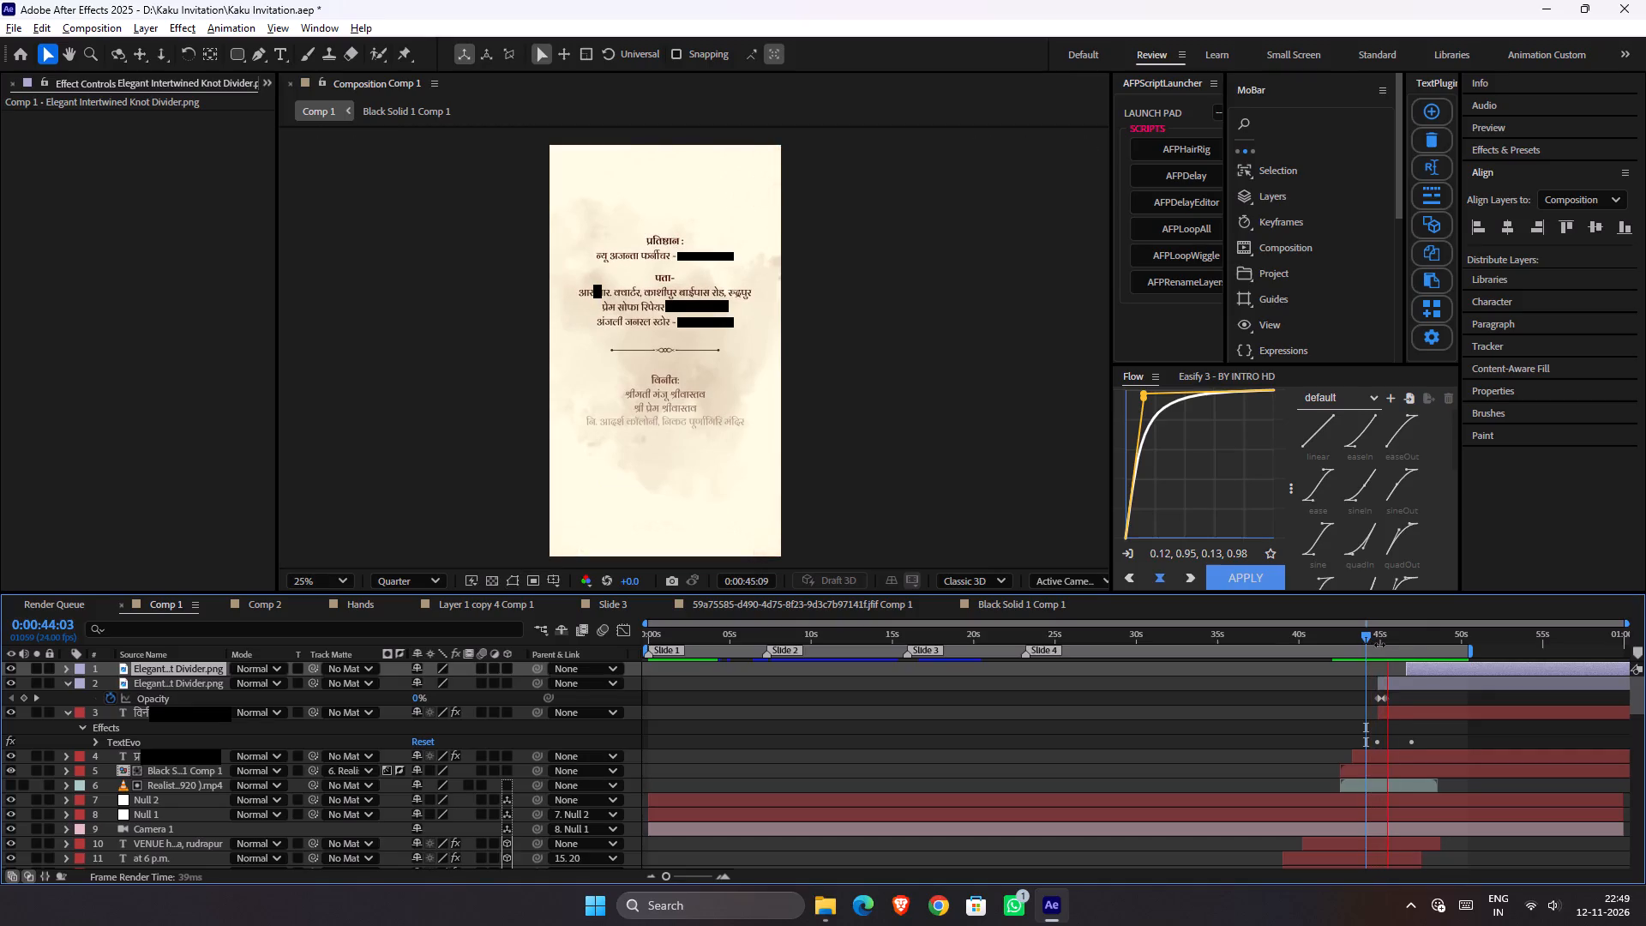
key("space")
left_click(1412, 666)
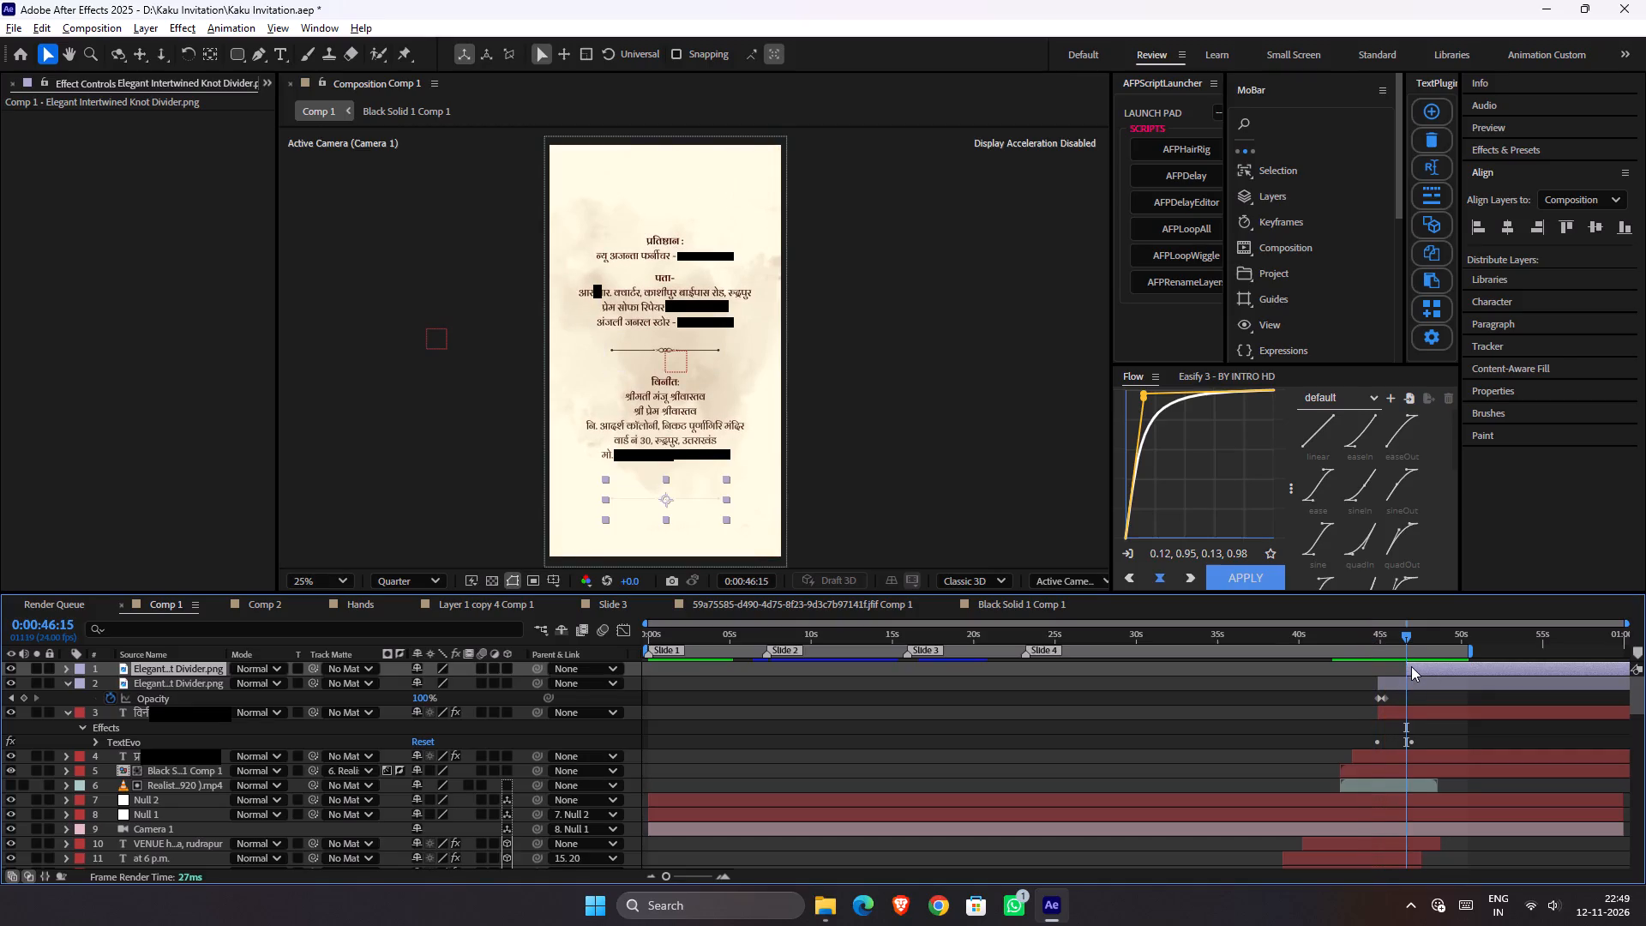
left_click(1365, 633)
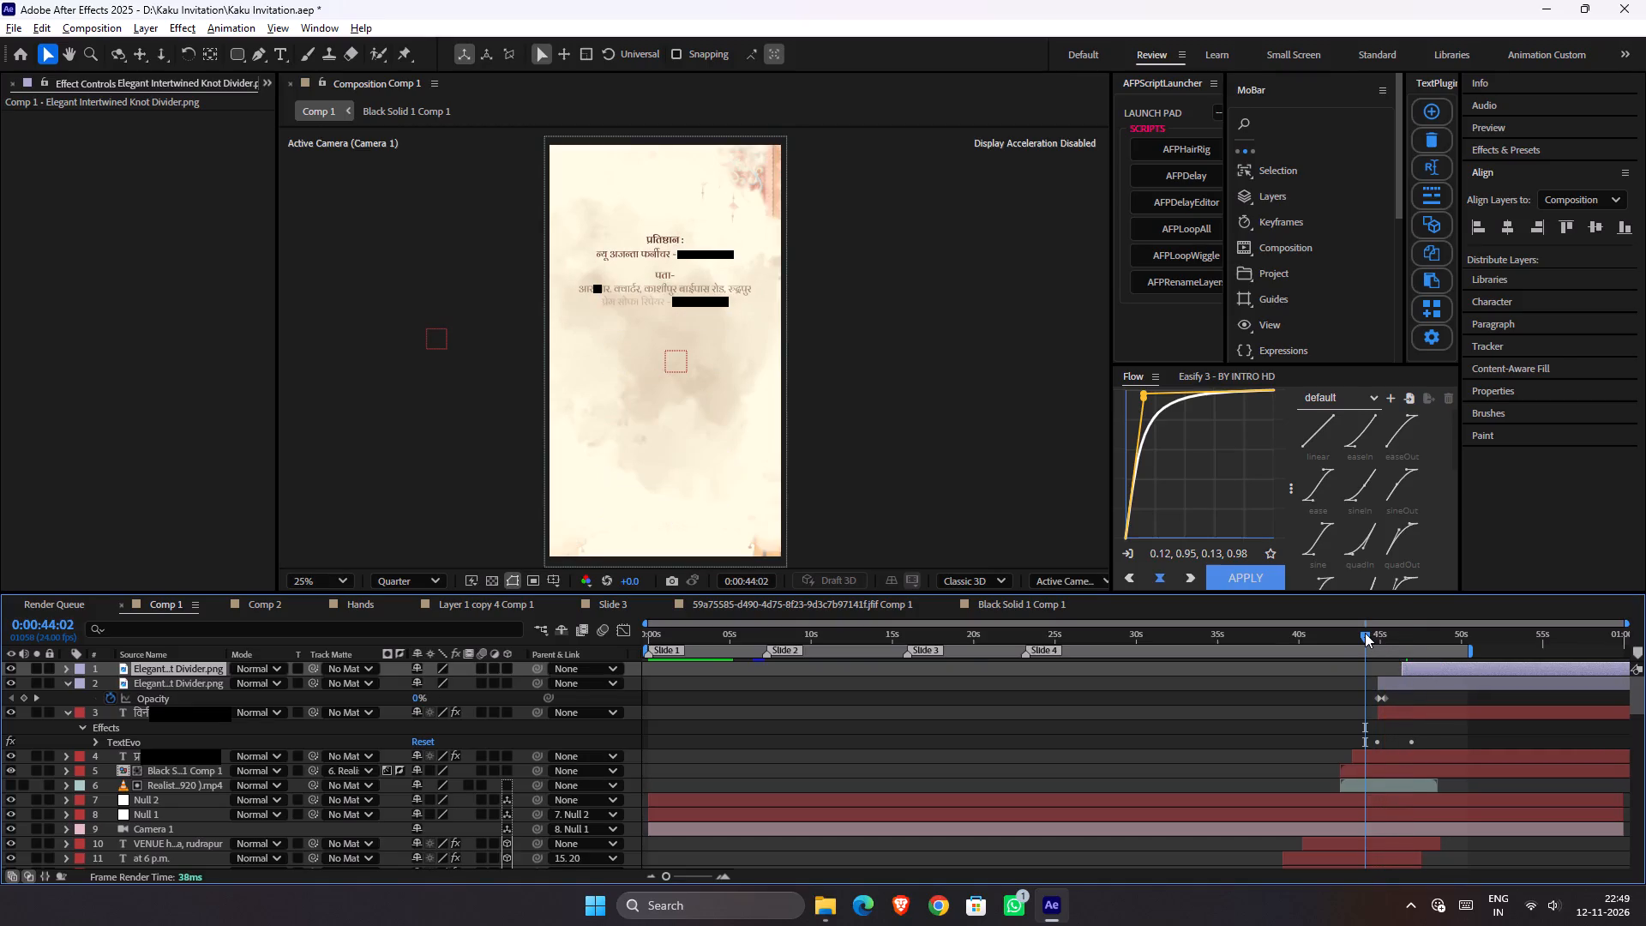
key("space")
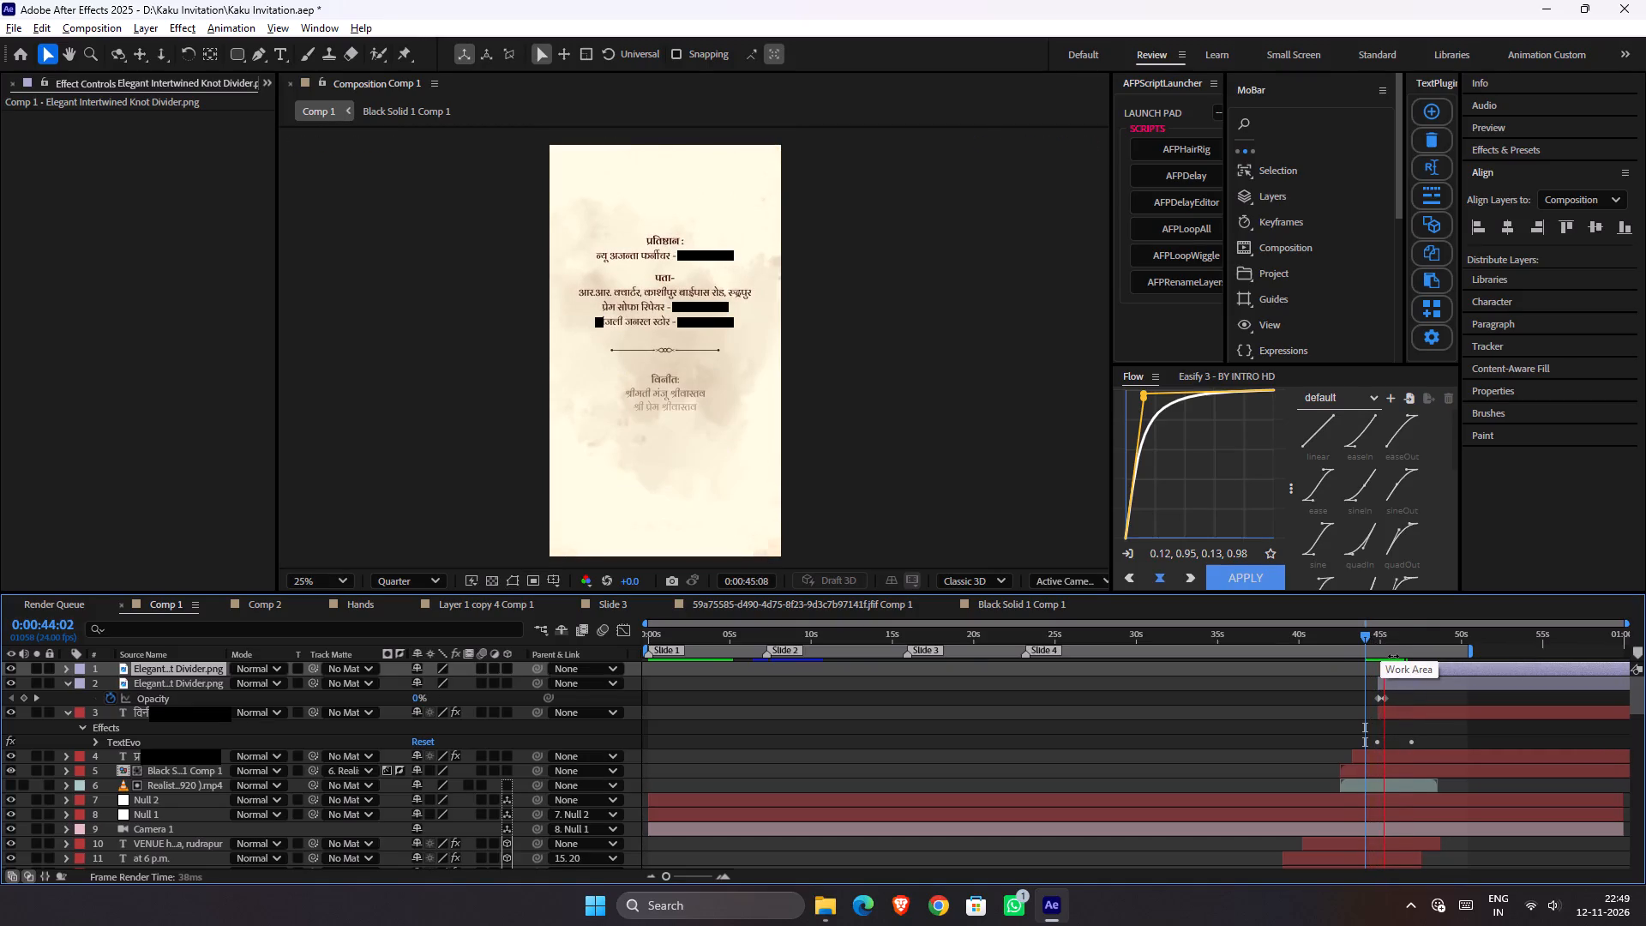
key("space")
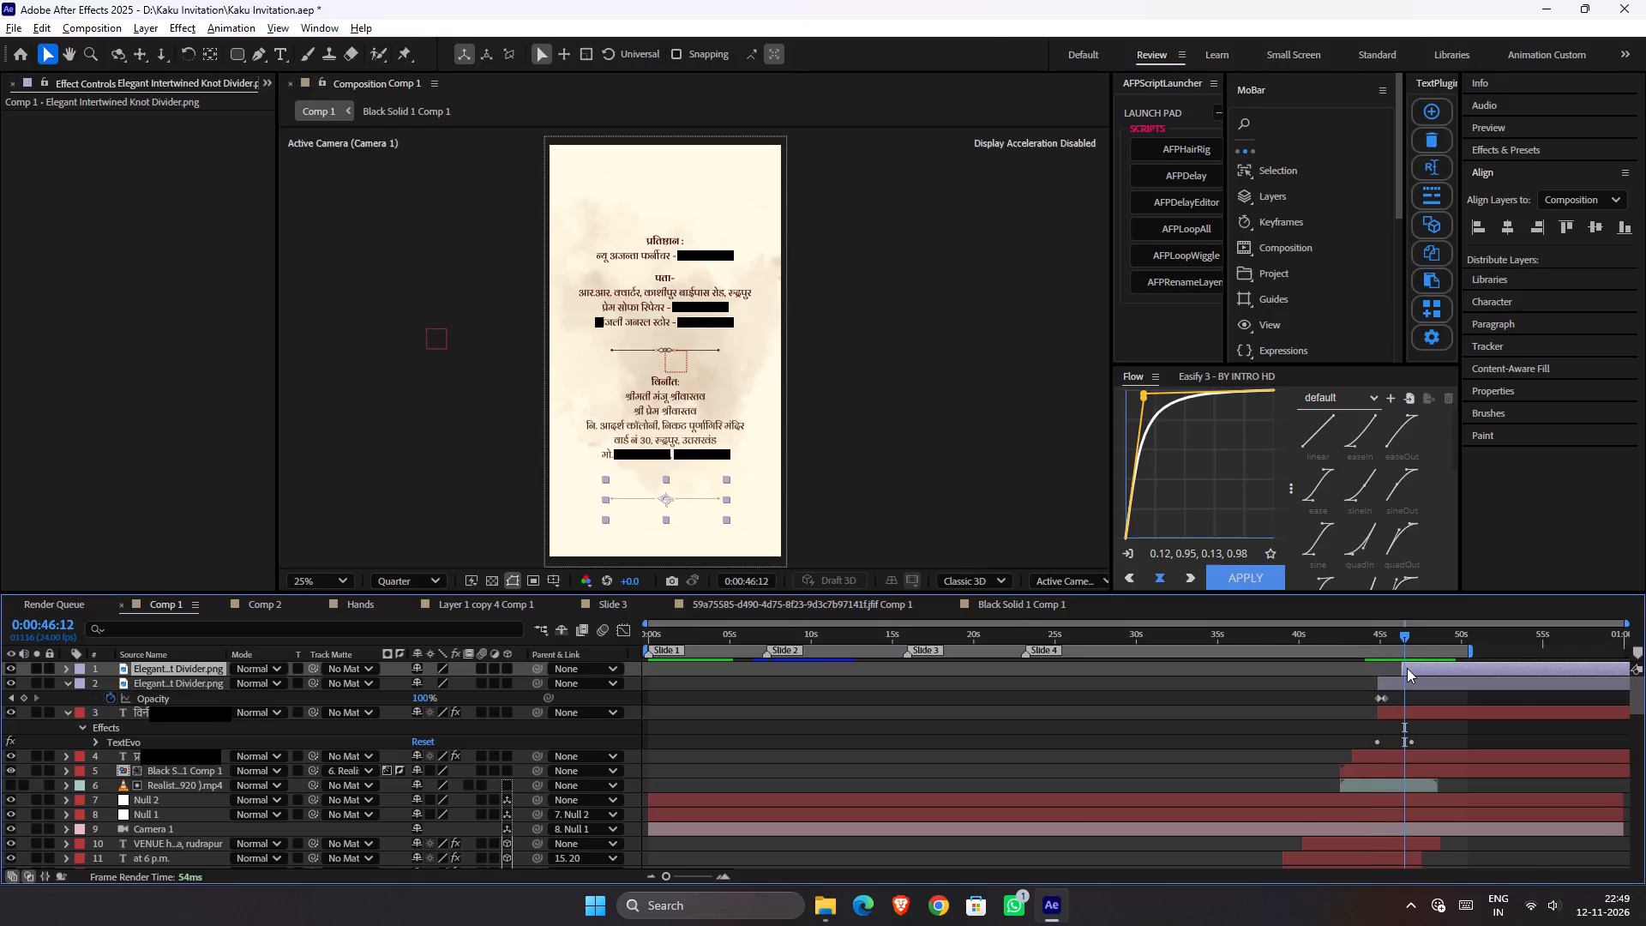
Fine-tune the bottom divider layer to start at about 0:00:46:01 and preview the reveal from 0:00:44:19.
scroll(1407, 668, "up", 7, "alt")
left_click_drag(1399, 667, 1382, 663)
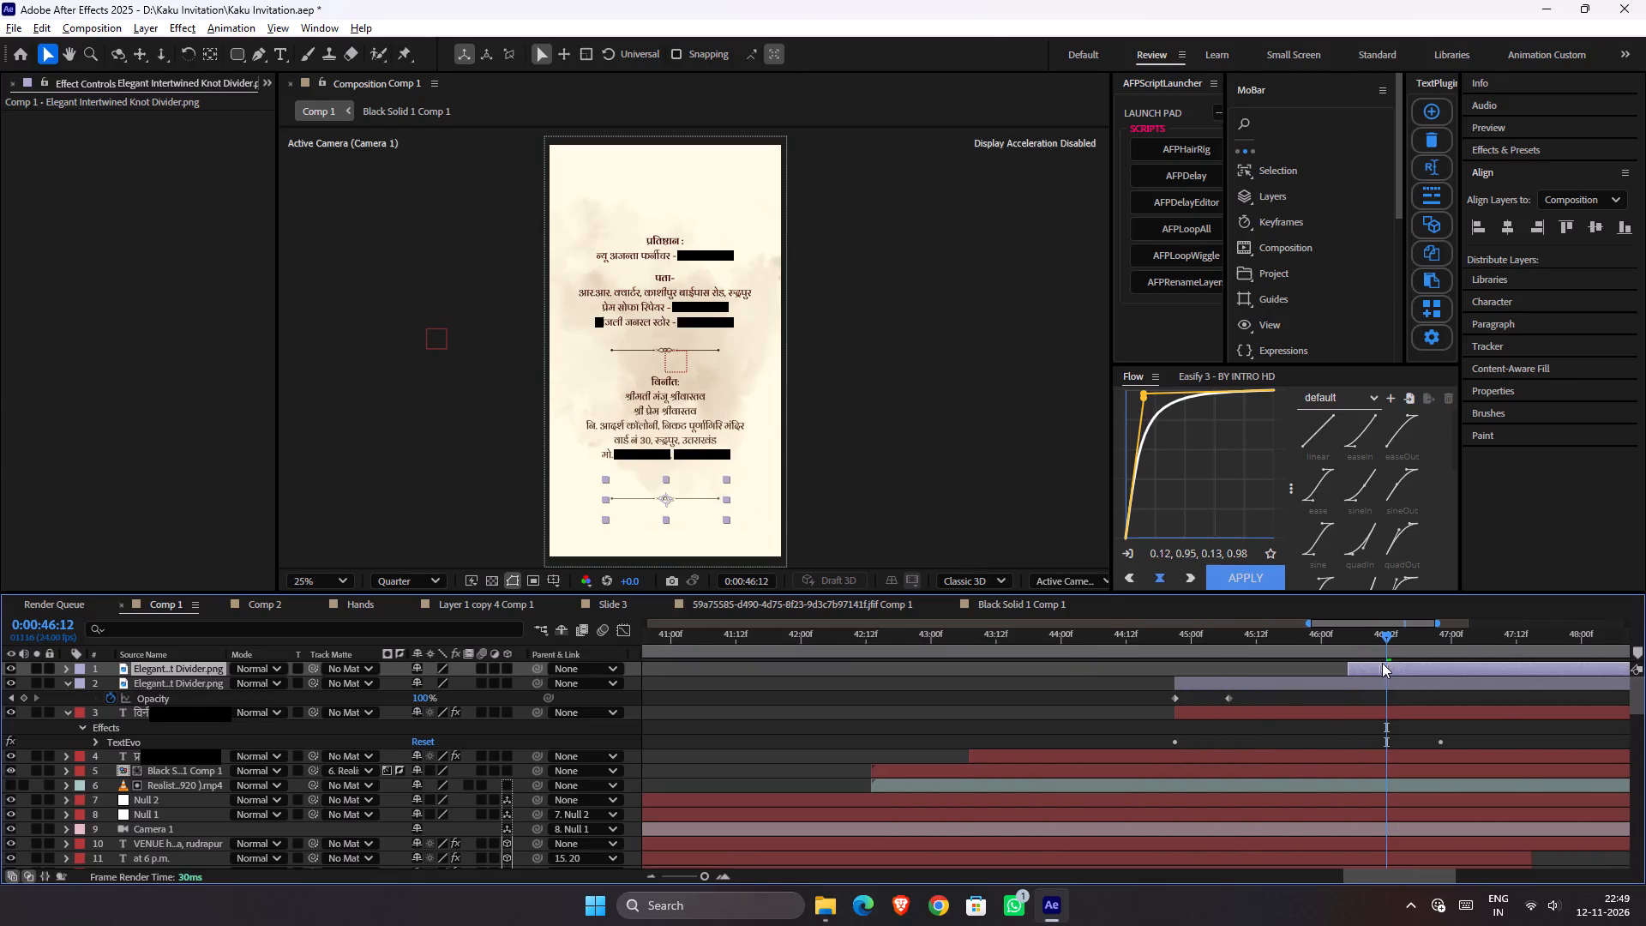
left_click_drag(1382, 663, 1381, 662)
left_click_drag(1188, 633, 1179, 637)
key("space")
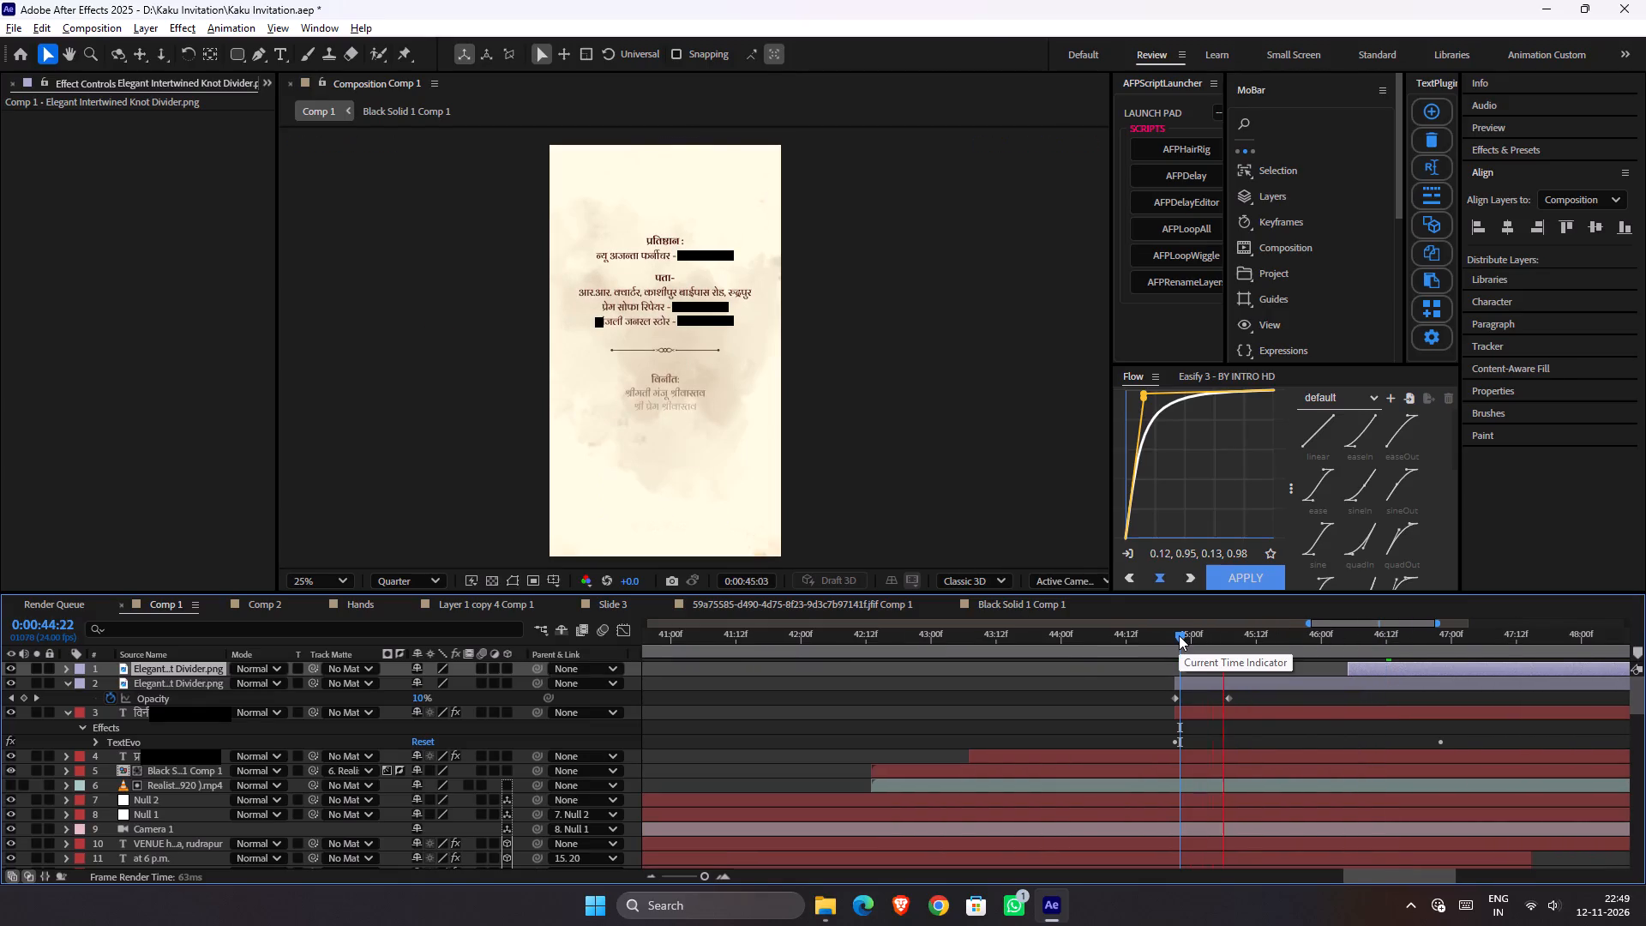
key("space")
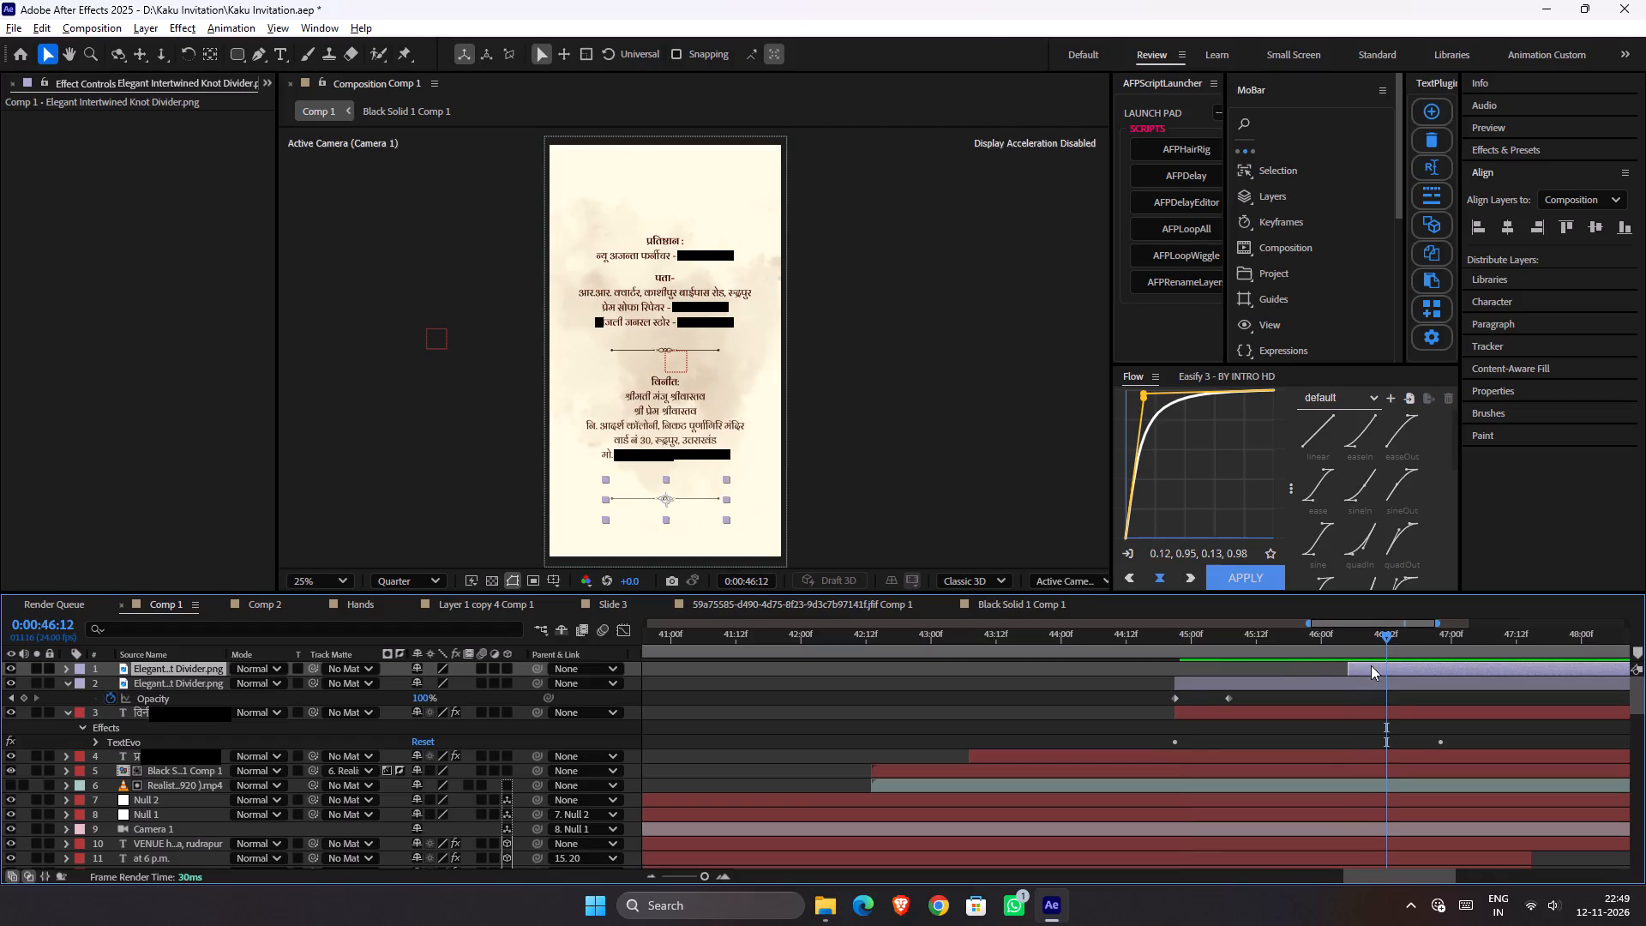
left_click_drag(1370, 666, 1350, 668)
left_click(1166, 634)
key("space")
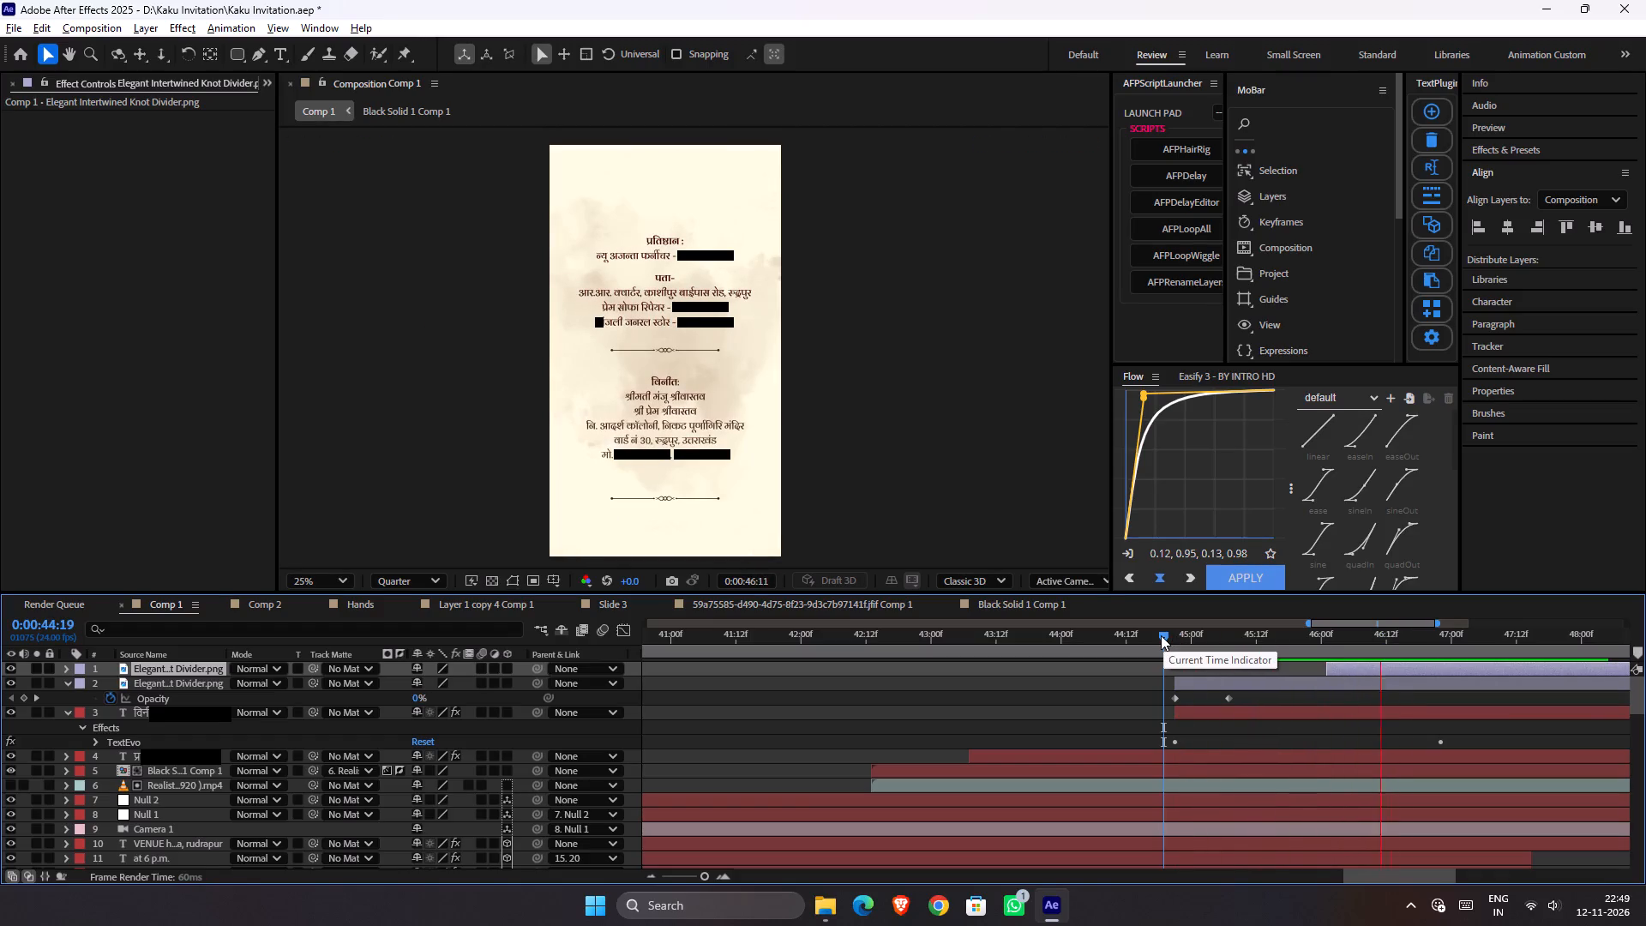
key("space")
key("space")
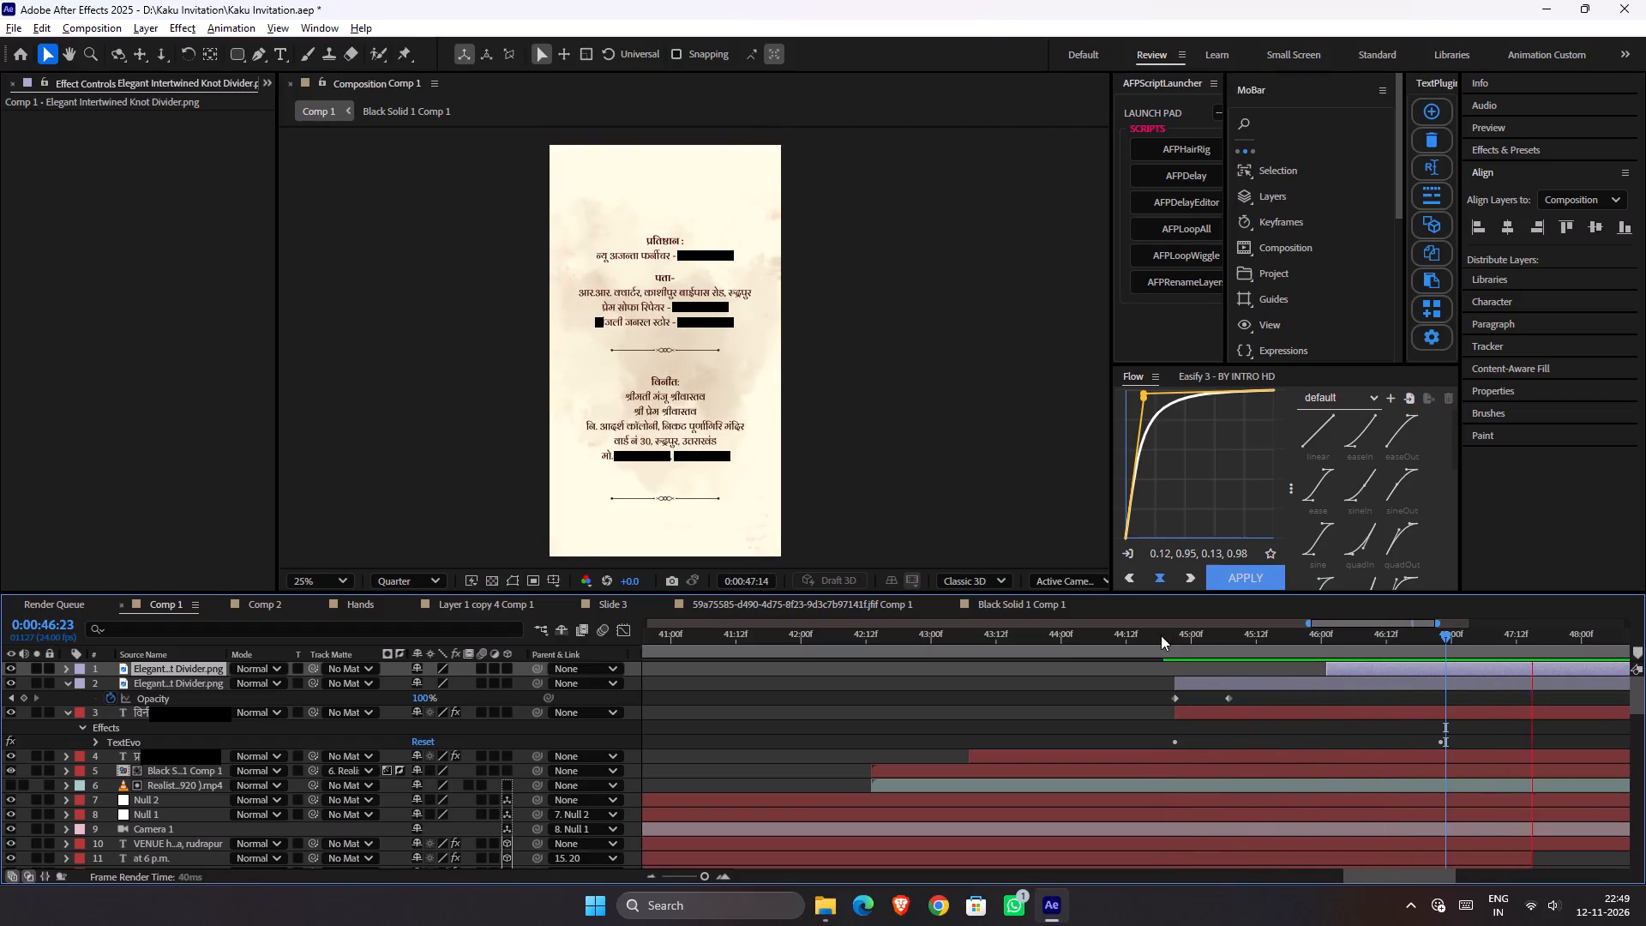
key("space")
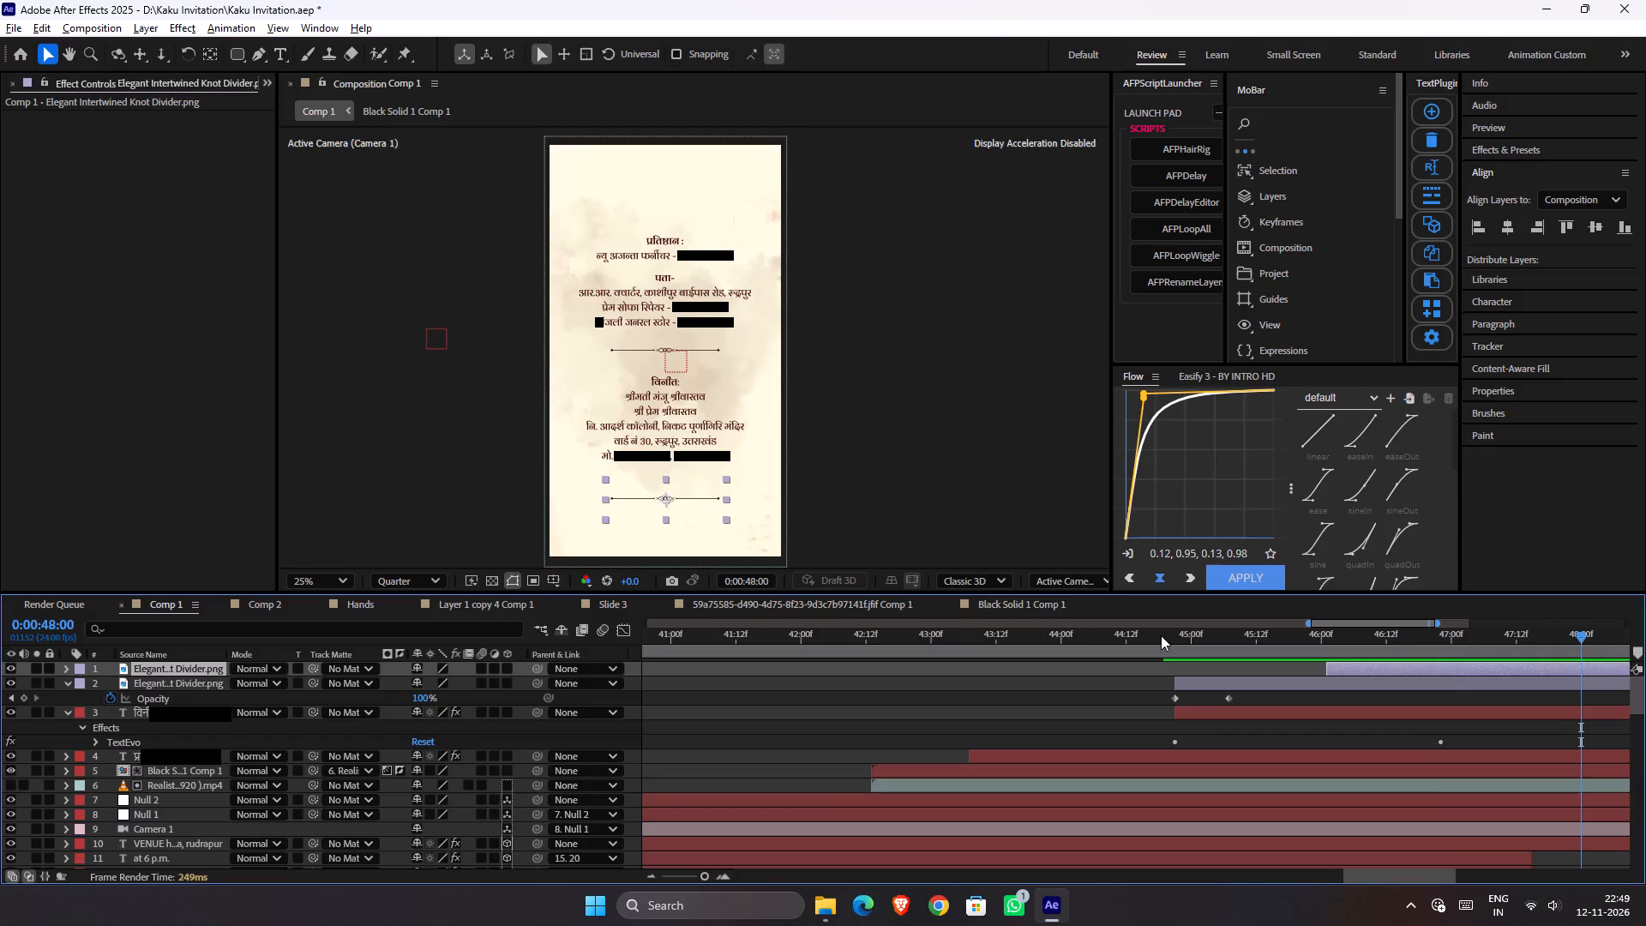
Nudge the bottom divider slightly upward, closer to the lower text block, and save the project.
key("shift+Up")
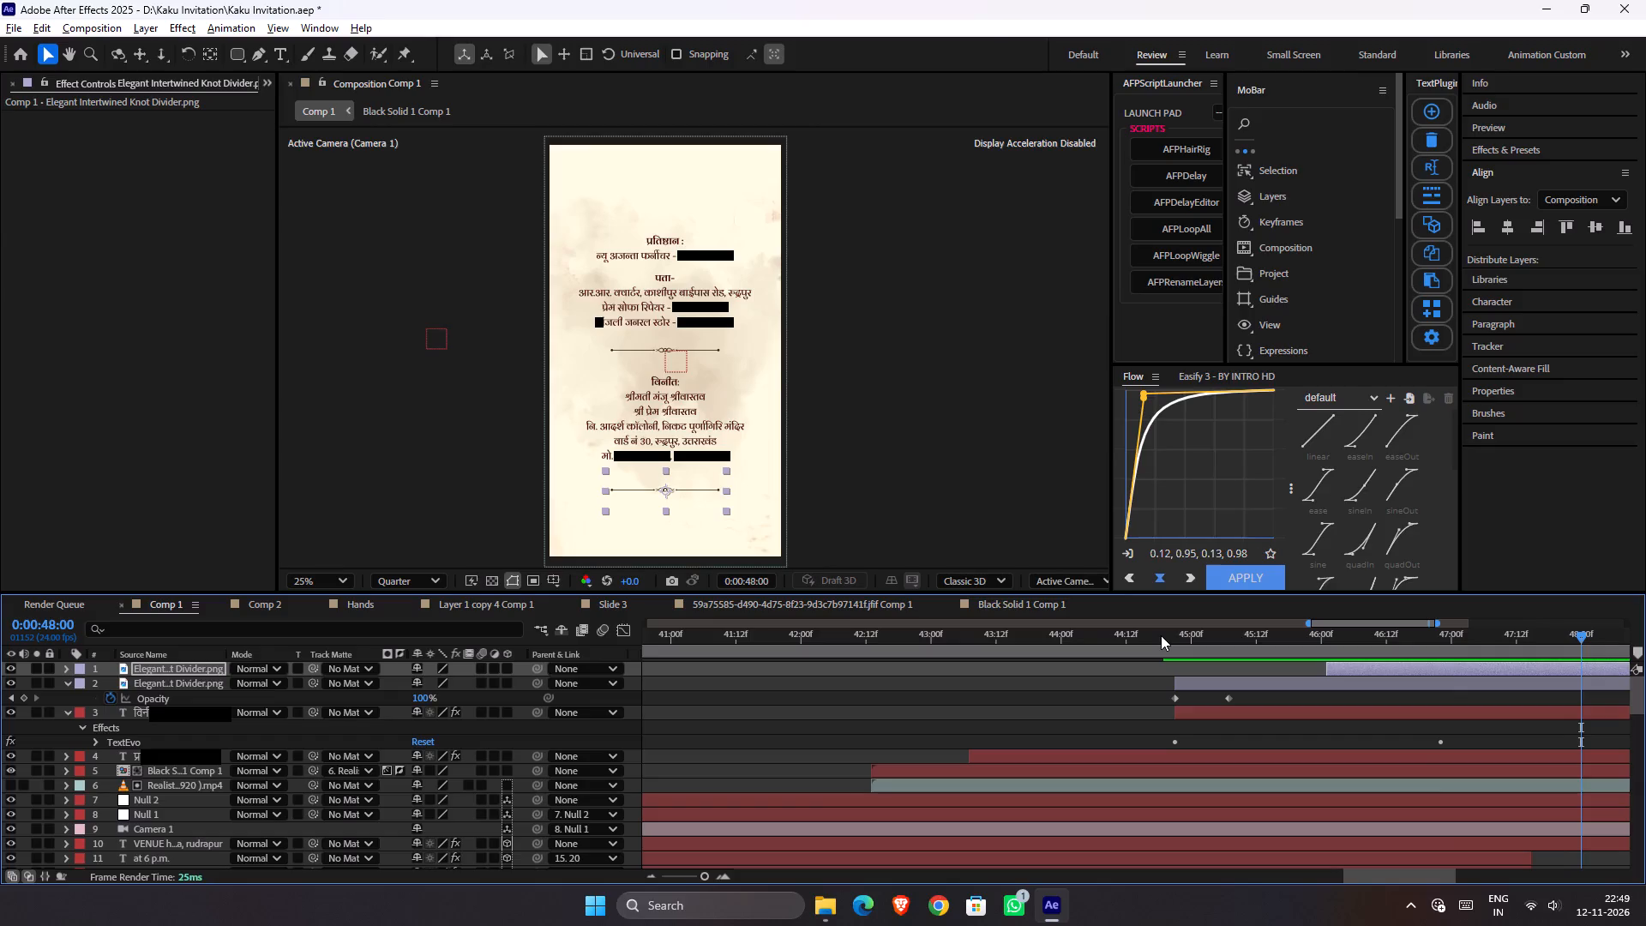
left_click(919, 390)
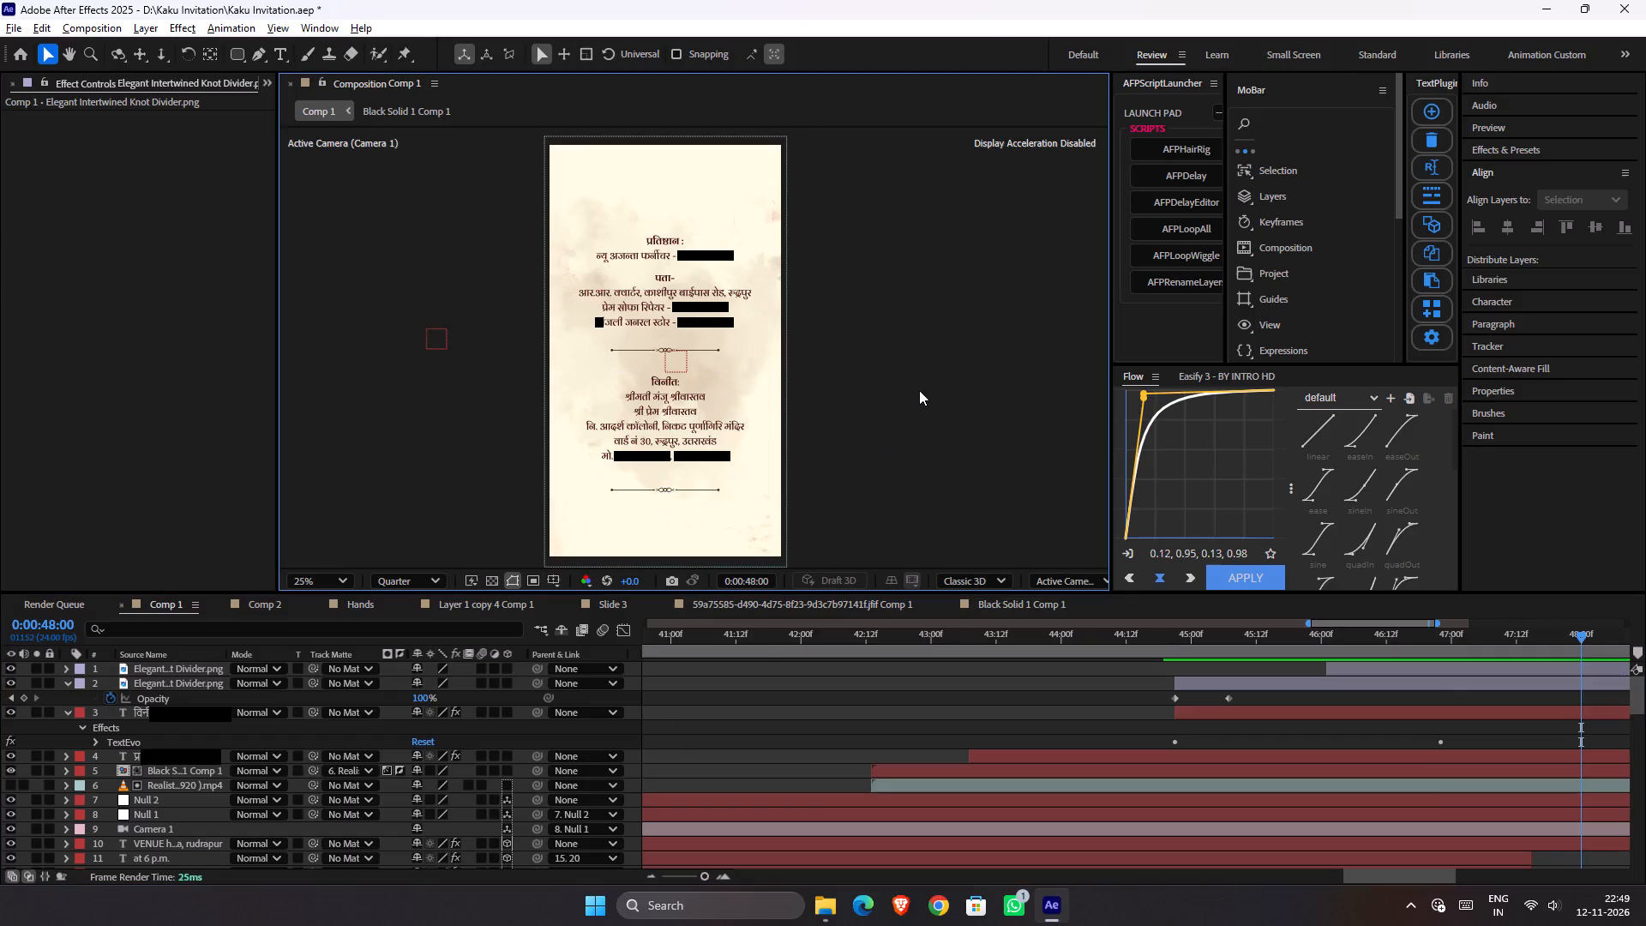
key("ctrl+s")
scroll(806, 310, "down", 1)
scroll(806, 310, "up", 1)
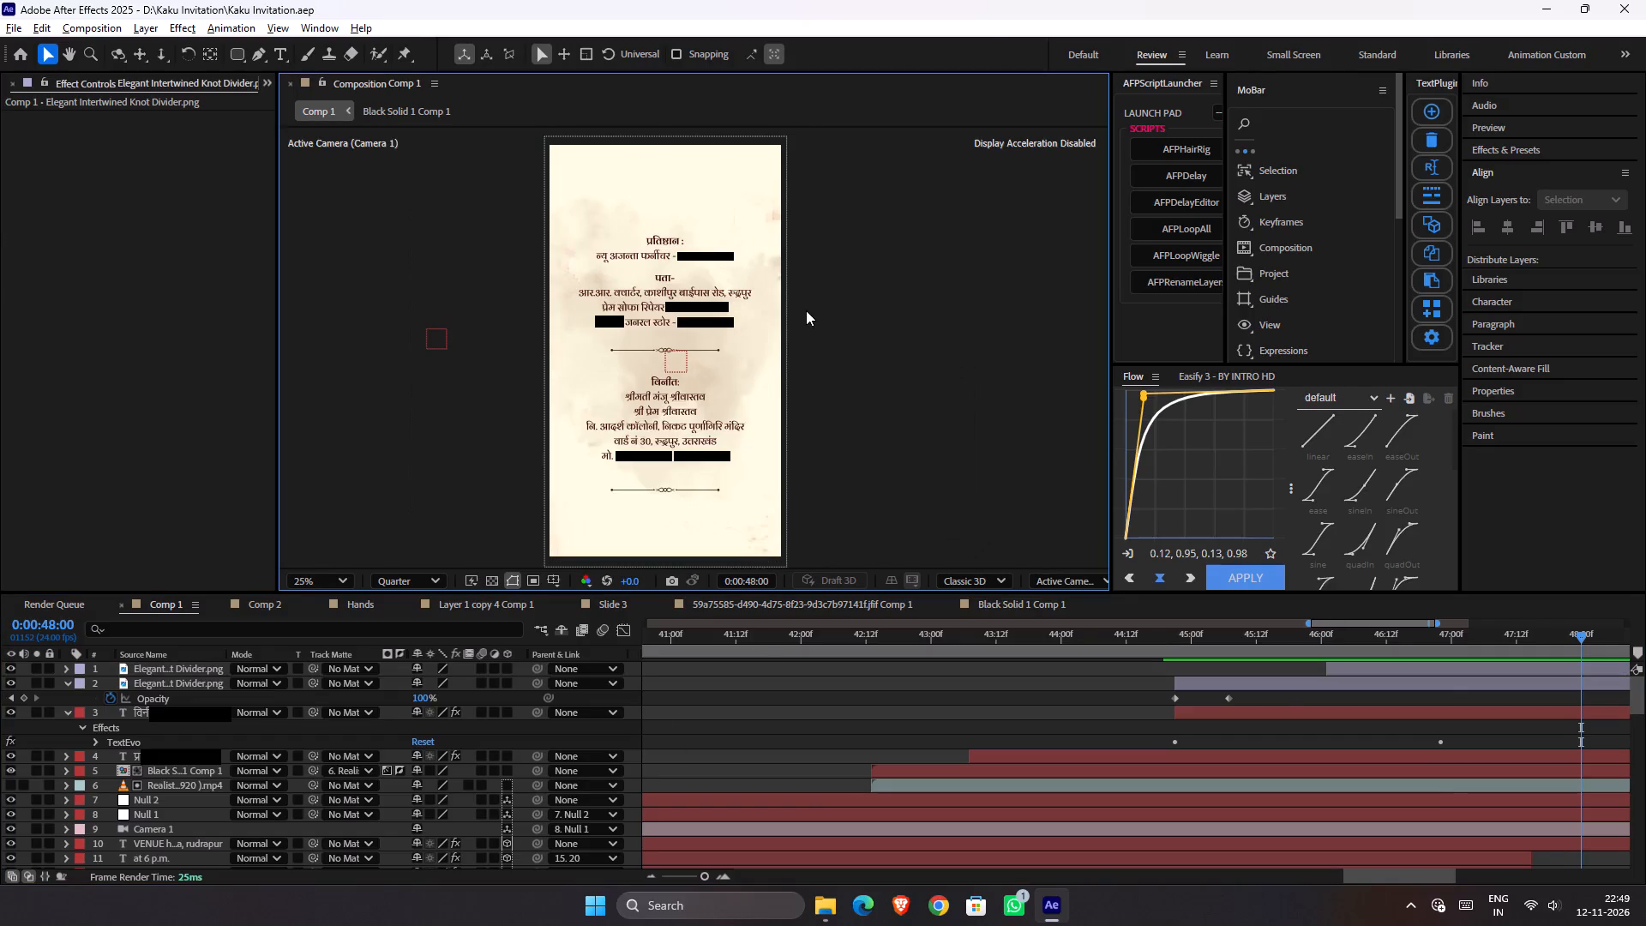
Check the layout of the text blocks and dividers against the title and action safe guides.
left_click(1336, 659)
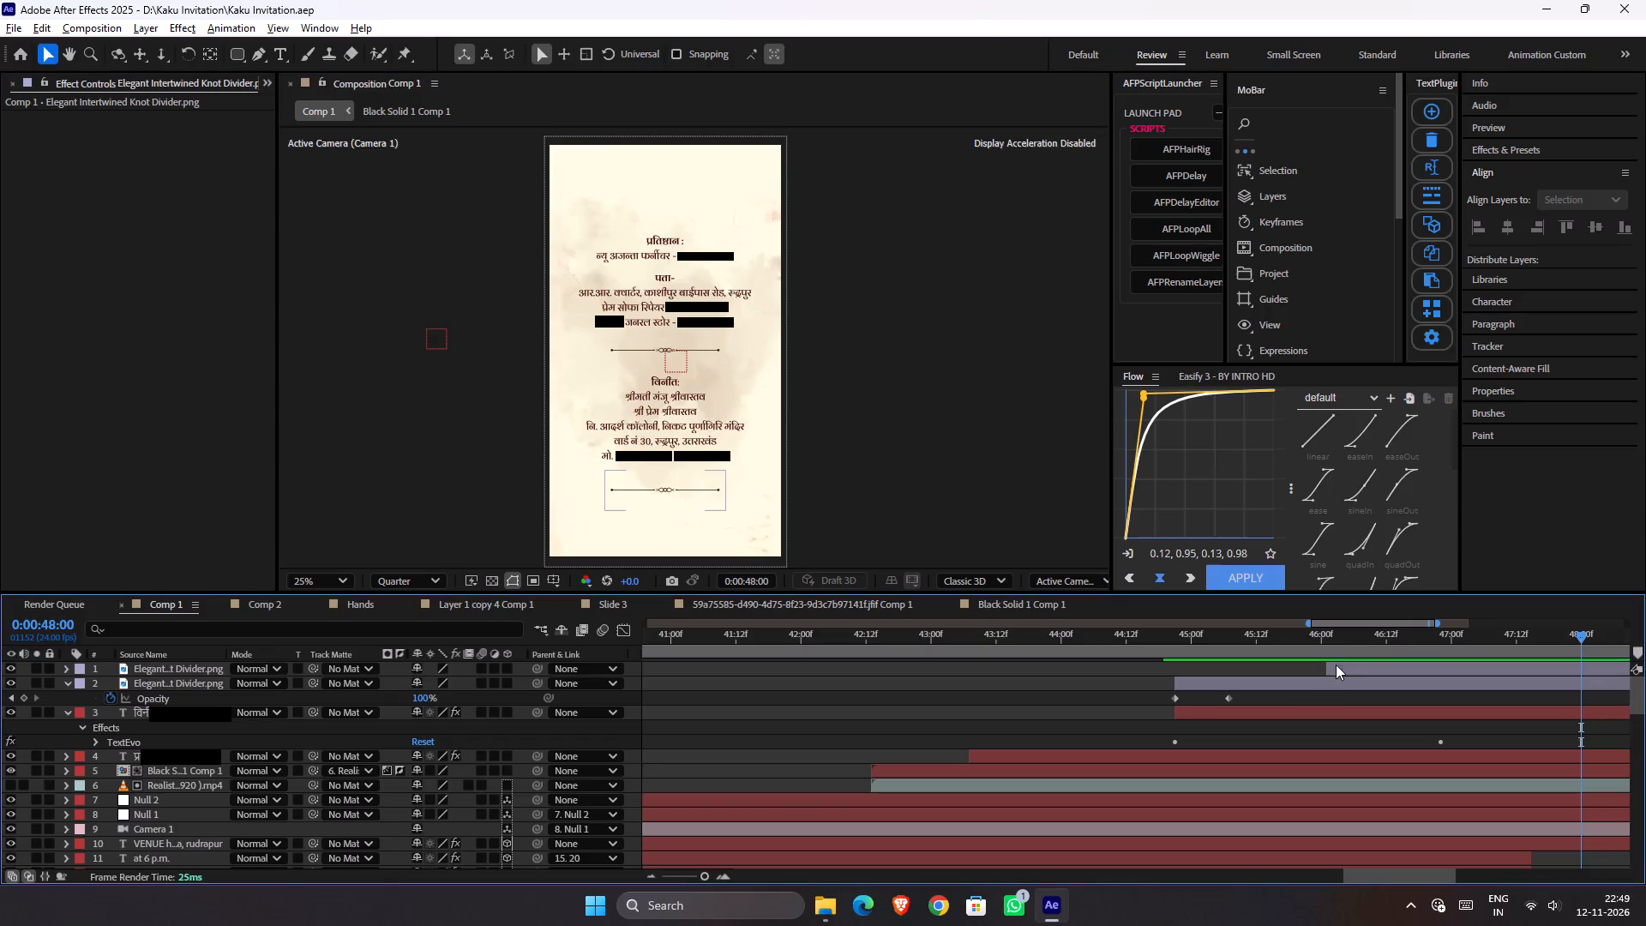
left_click(1336, 664)
left_click(1286, 710, "shift")
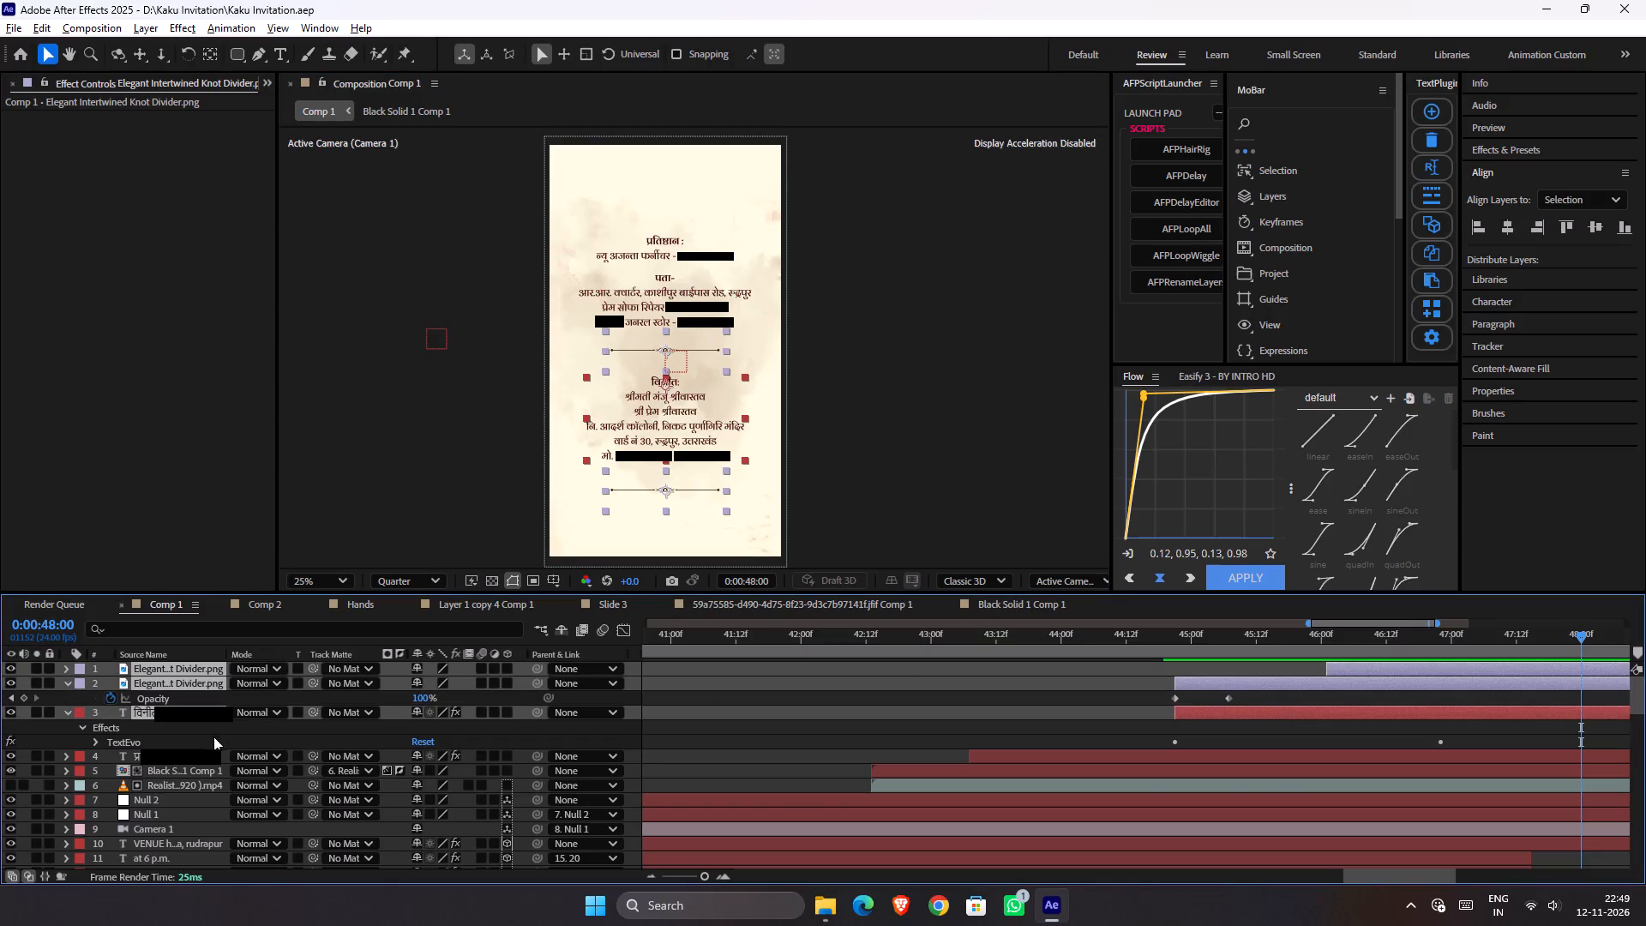
left_click(1273, 749)
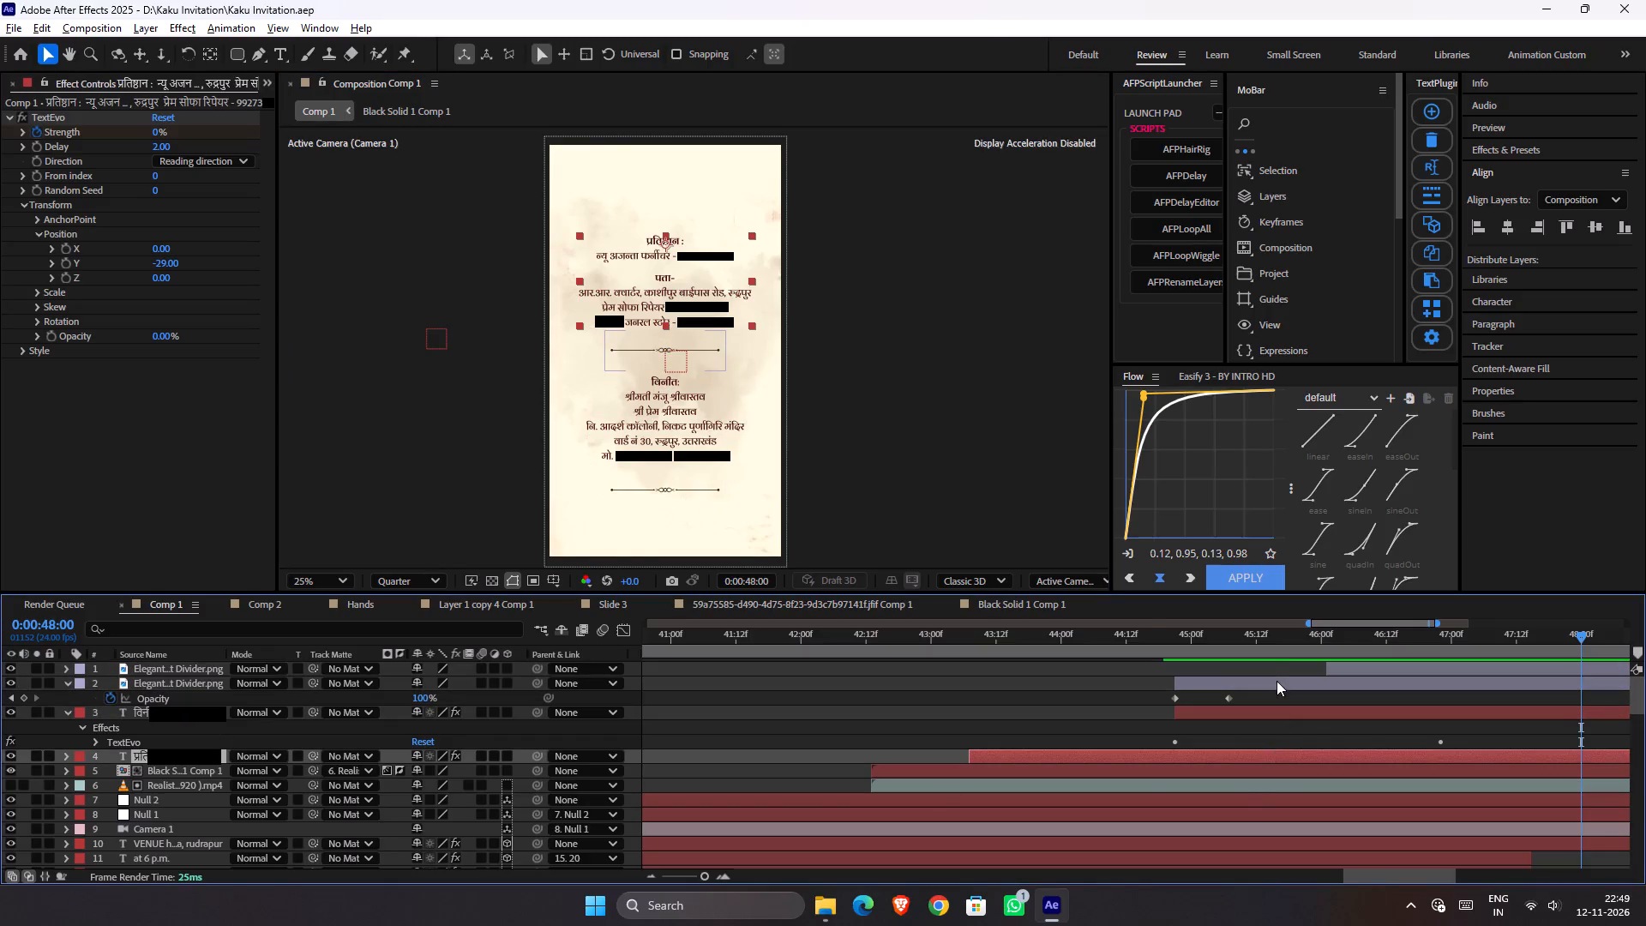
key("apostrophe")
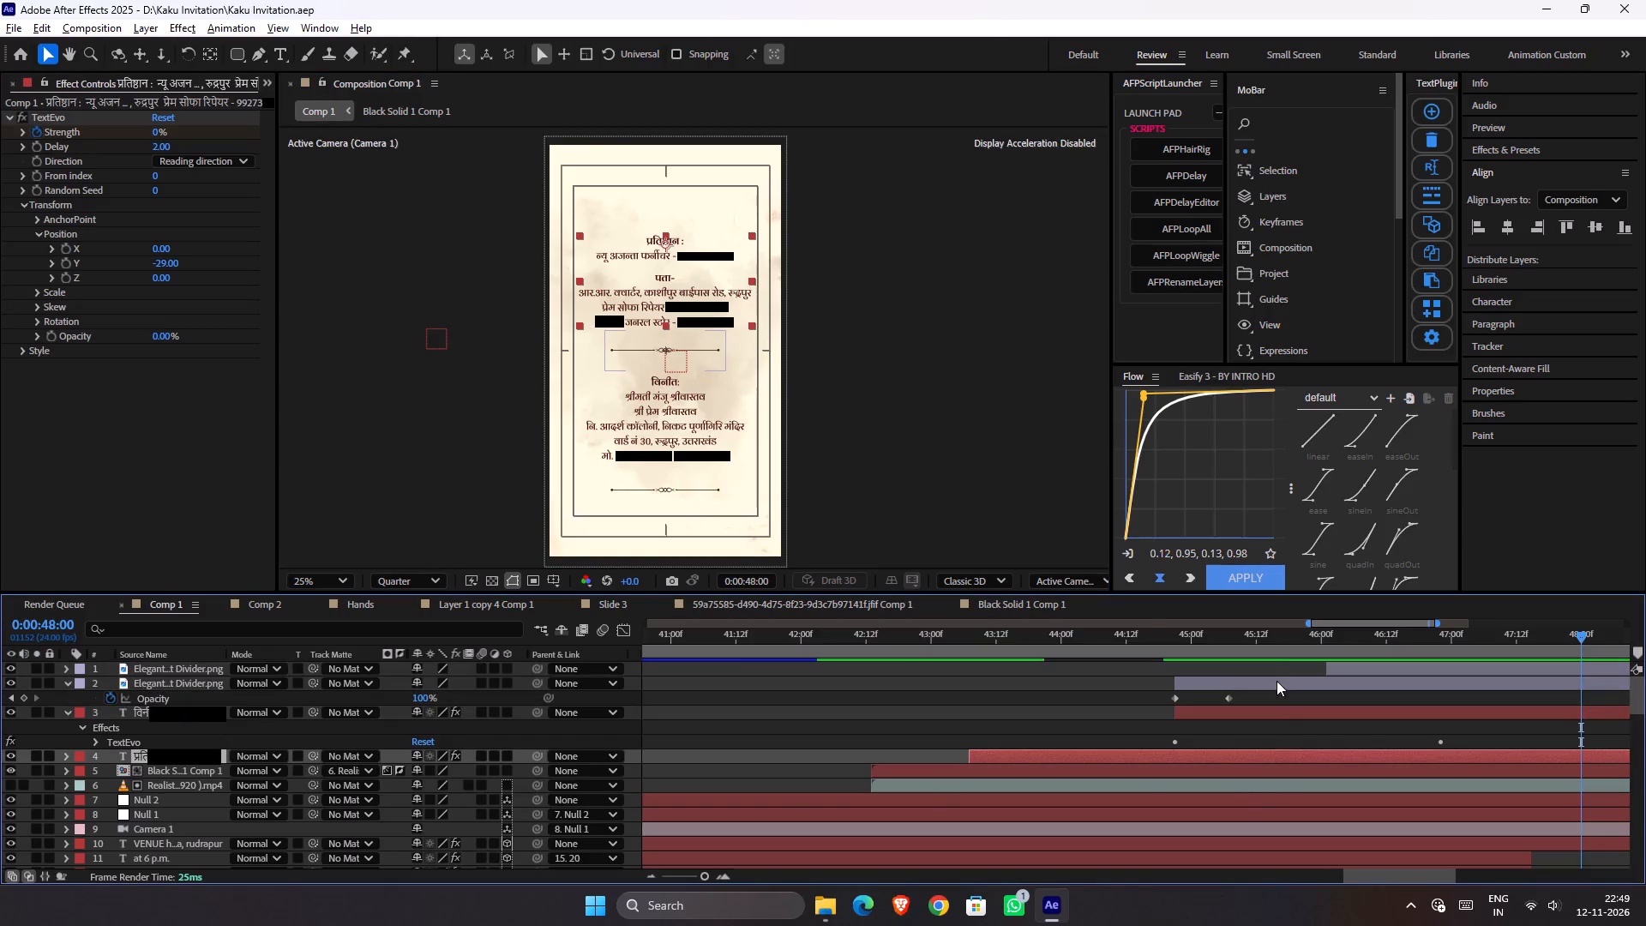
key("apostrophe")
Parent the bottom divider layer to the other divider layer, between the two text blocks.
left_click(1277, 681)
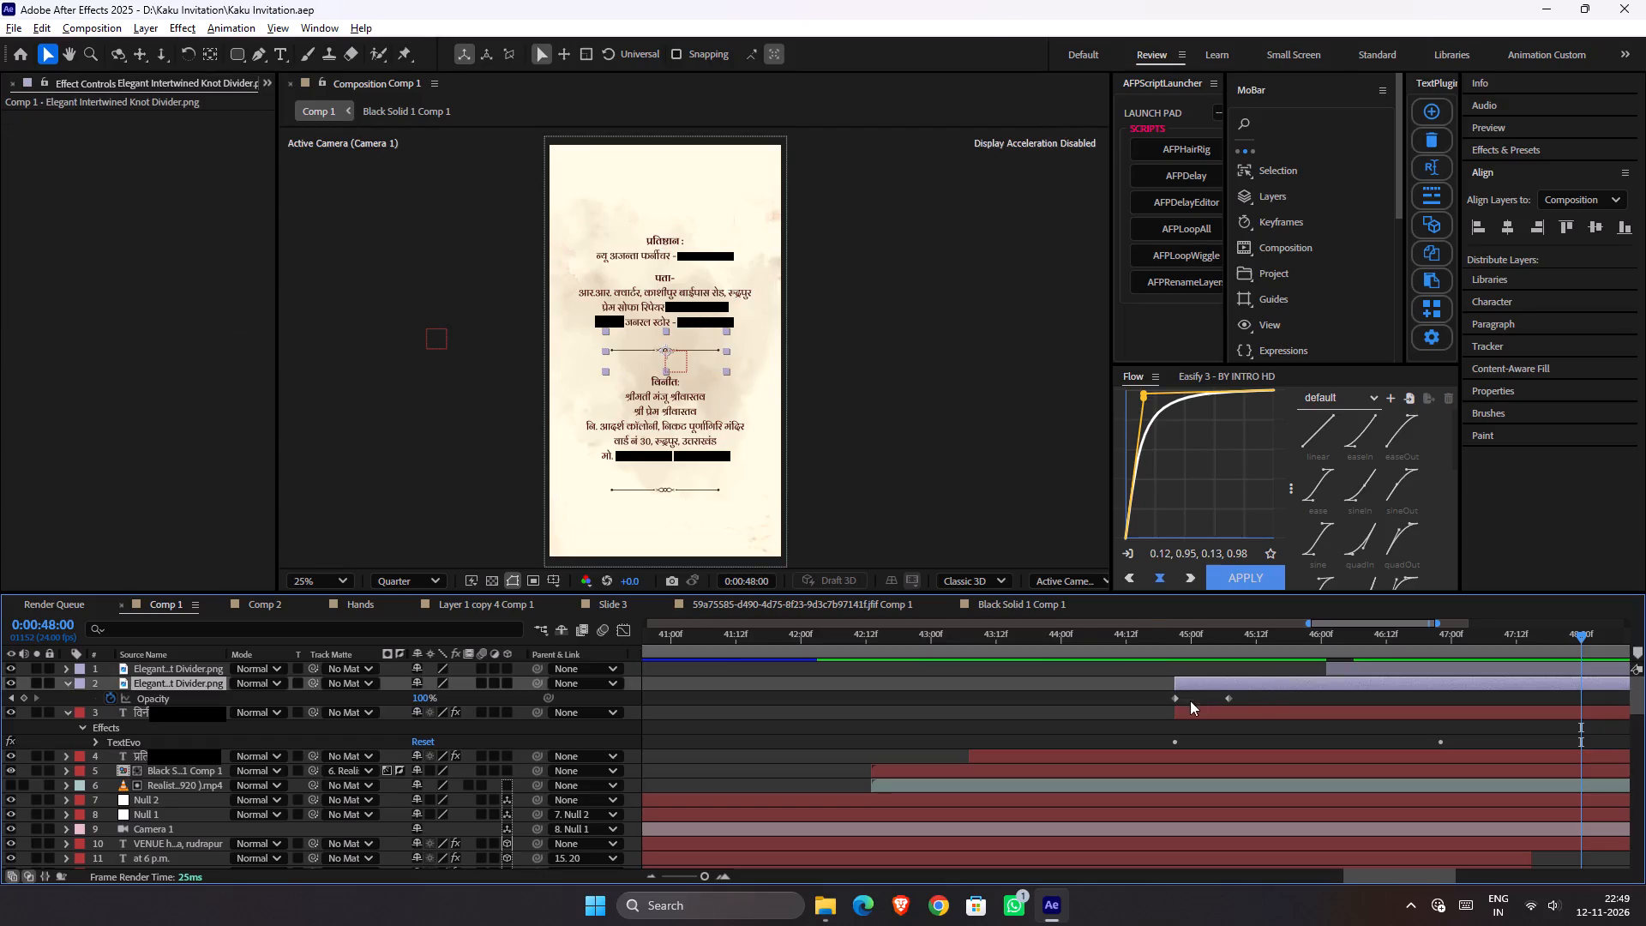
left_click(189, 671)
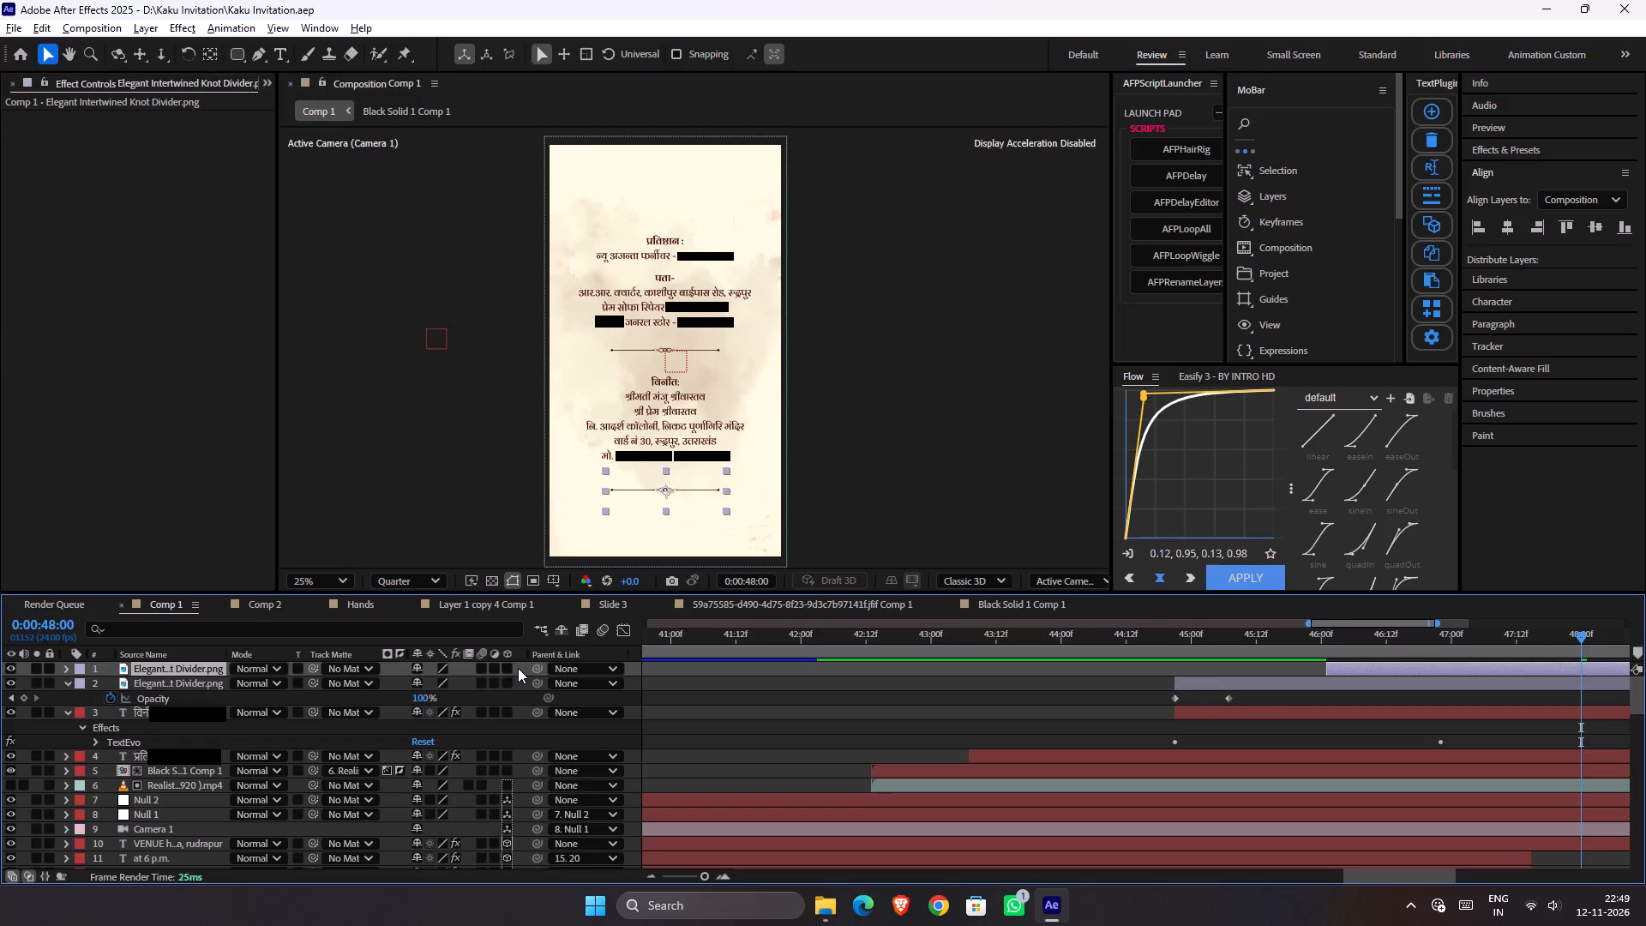
left_click_drag(531, 668, 512, 676)
Parent both text block layers, 3 and 4, to divider layer 2 between them.
left_click(160, 708)
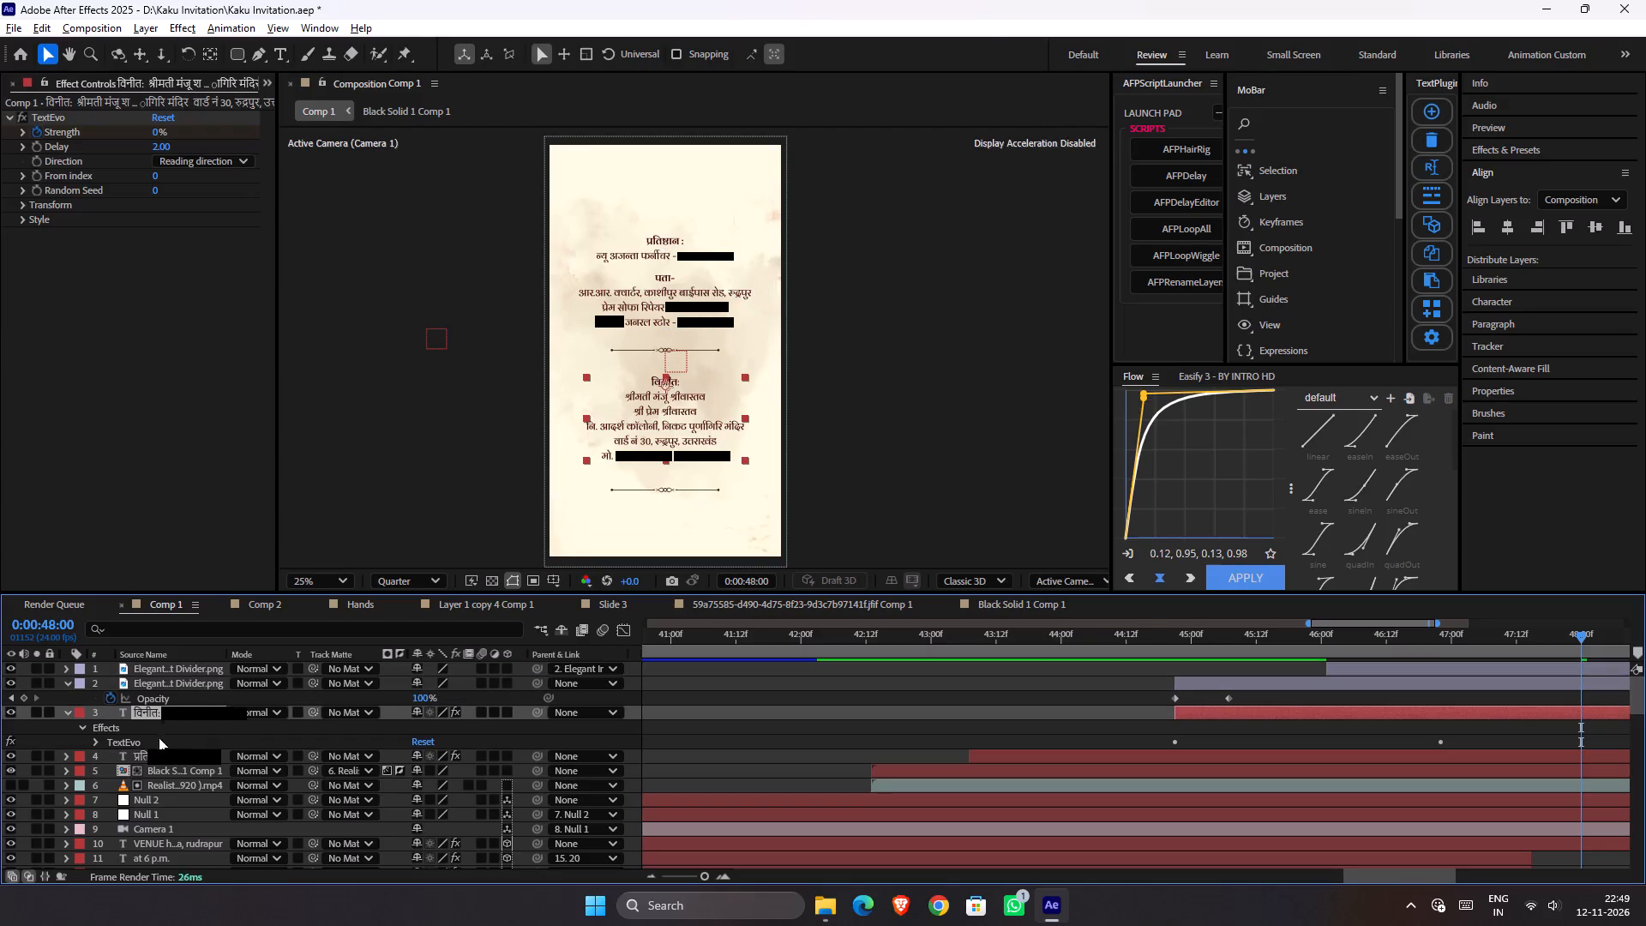
left_click(171, 755, "shift")
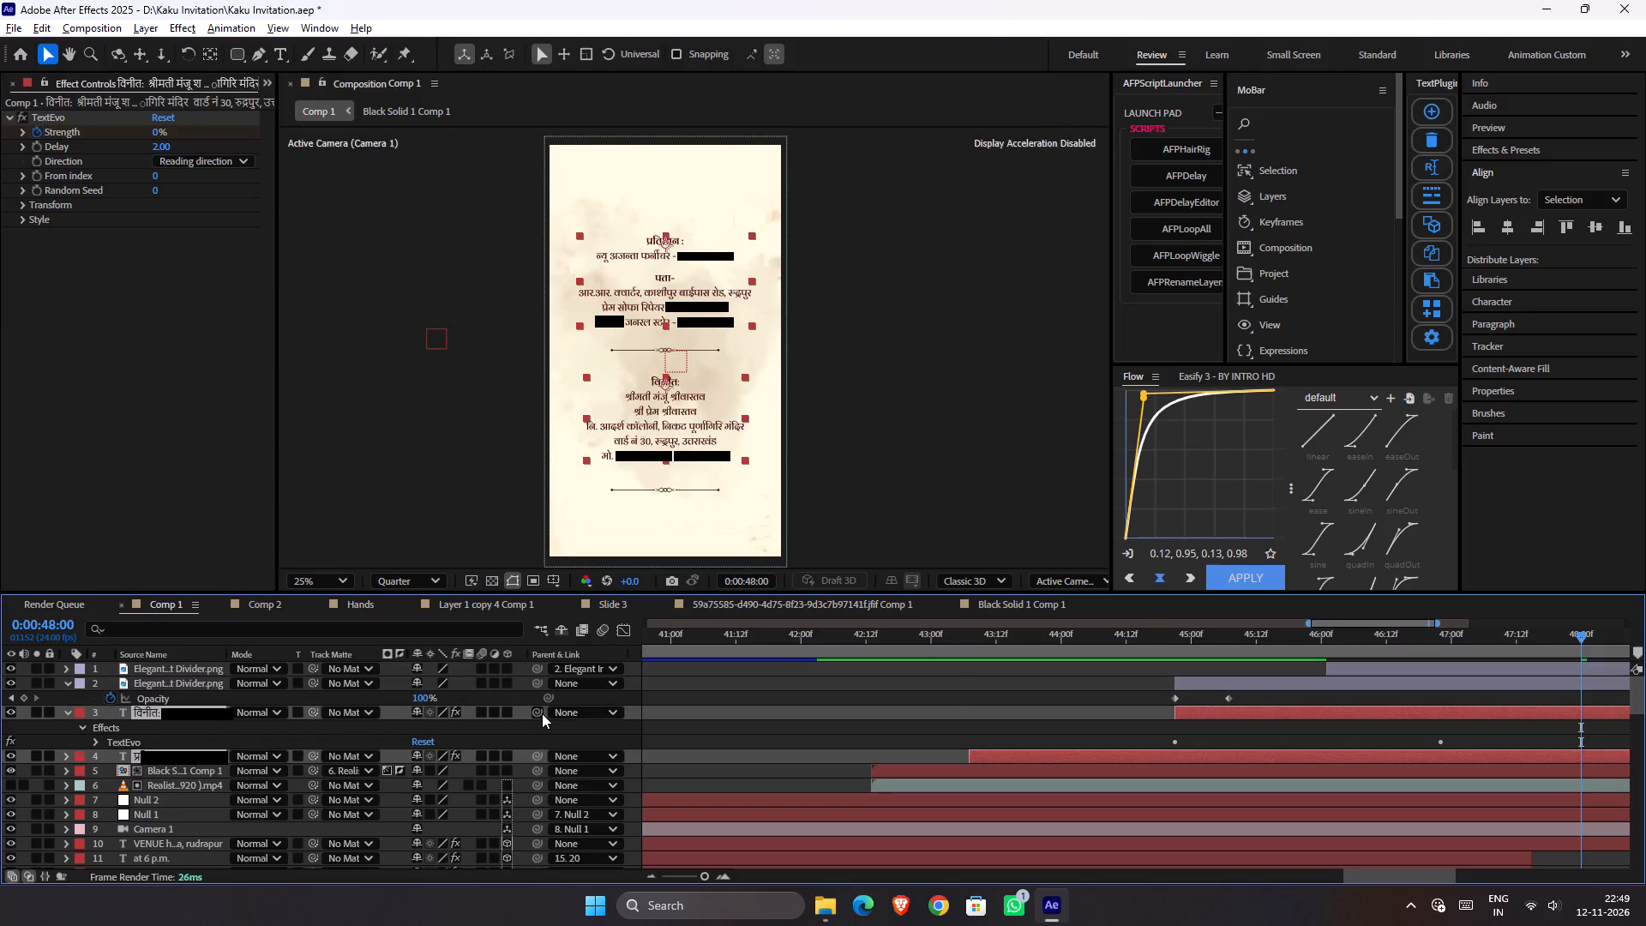
left_click_drag(542, 713, 517, 688)
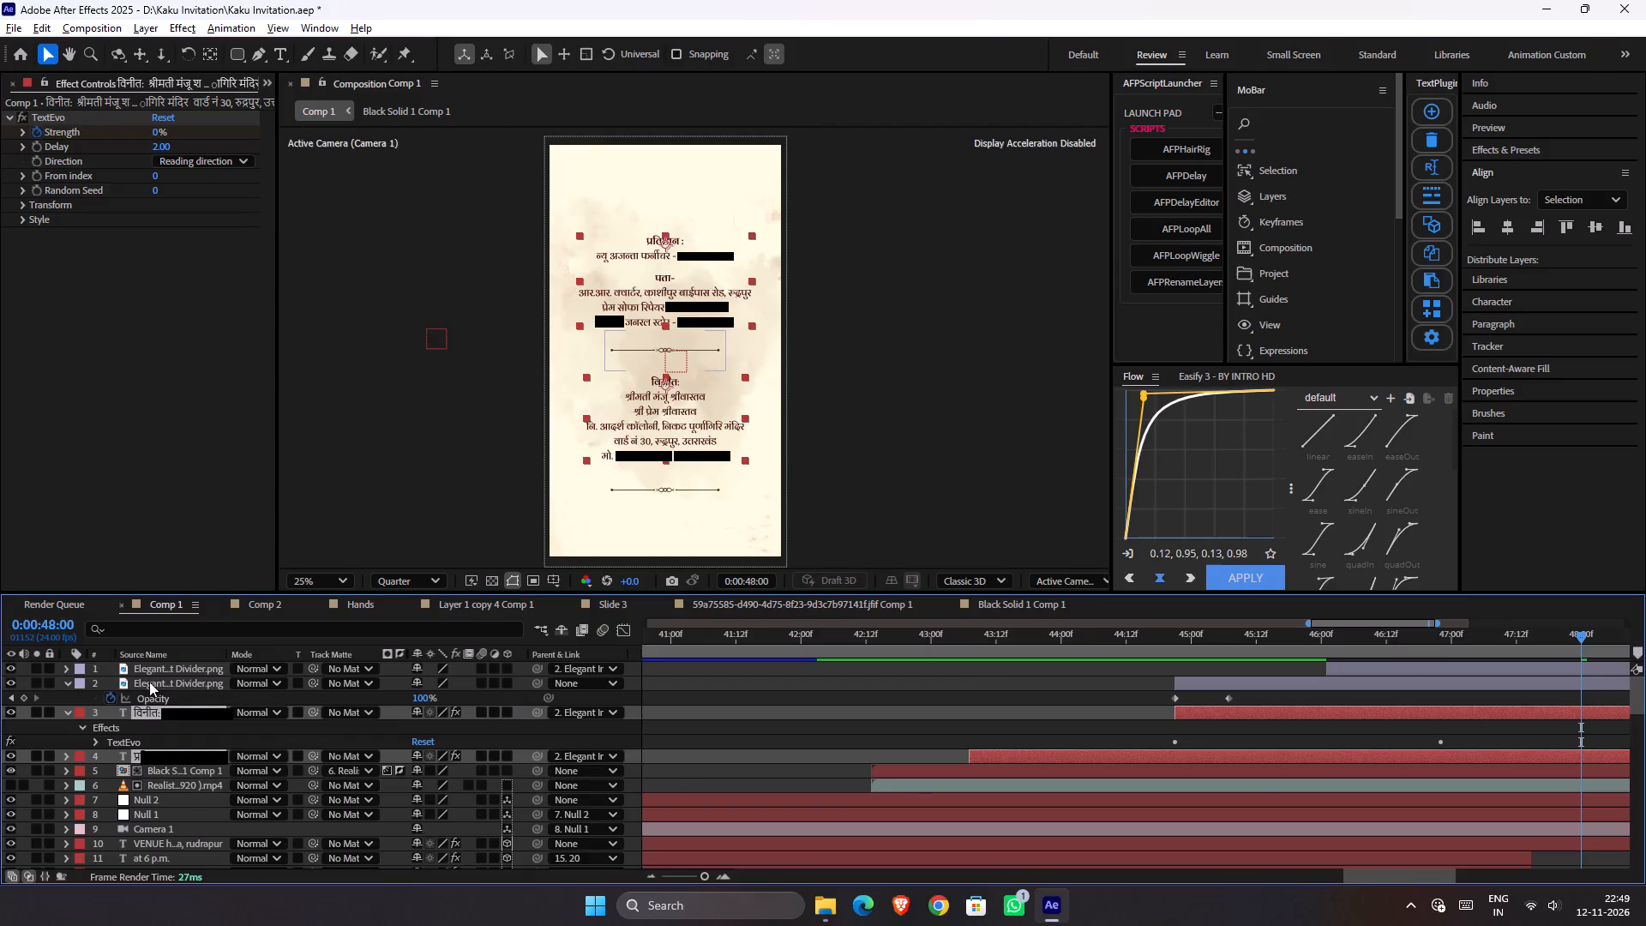
Animate the middle divider's Scale with a keyframe at its in point, 0:00:44:21, and a 27% keyframe at 0:00:50:19.
left_click(149, 682)
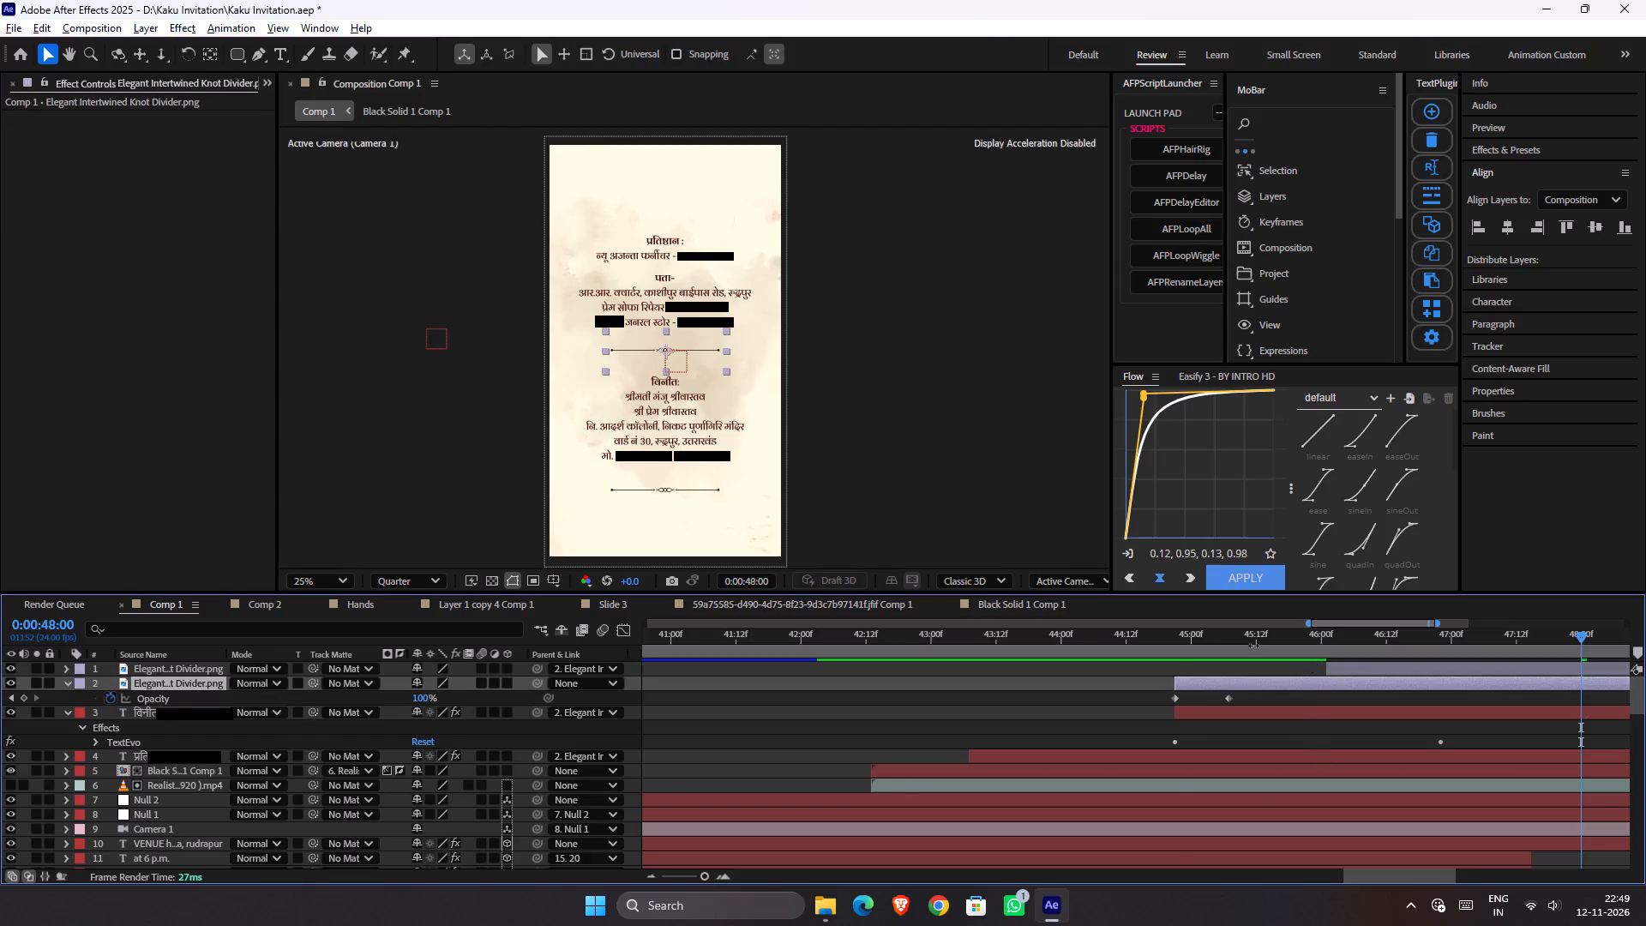
key("i")
key("s")
left_click(109, 703)
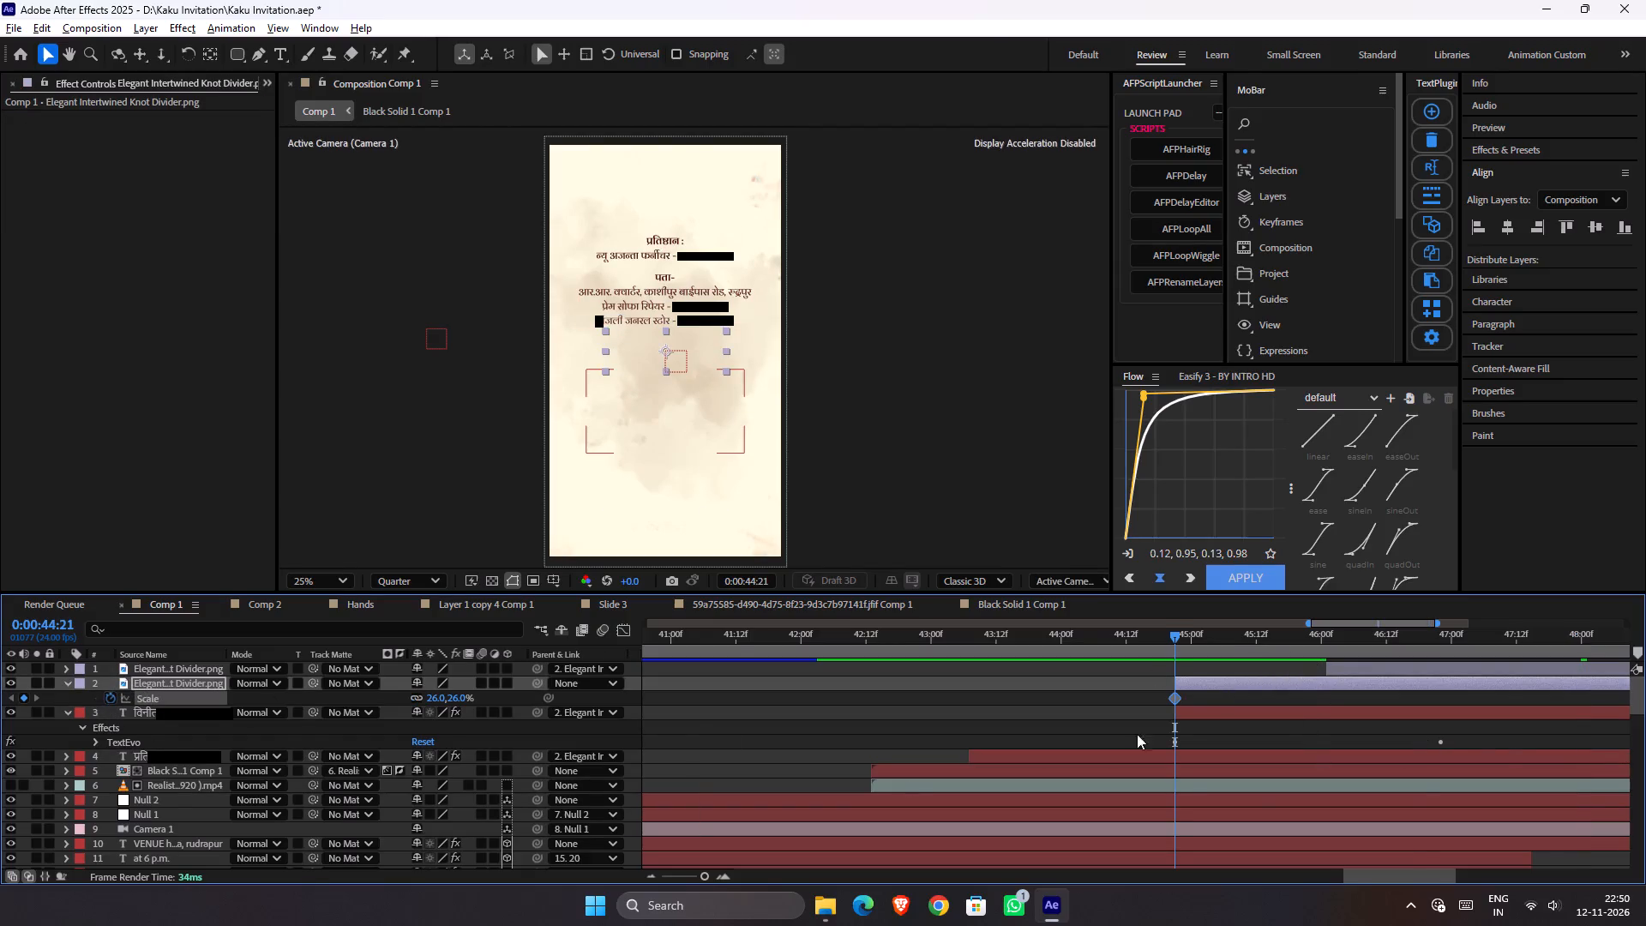
scroll(1490, 740, "down", 3, "alt")
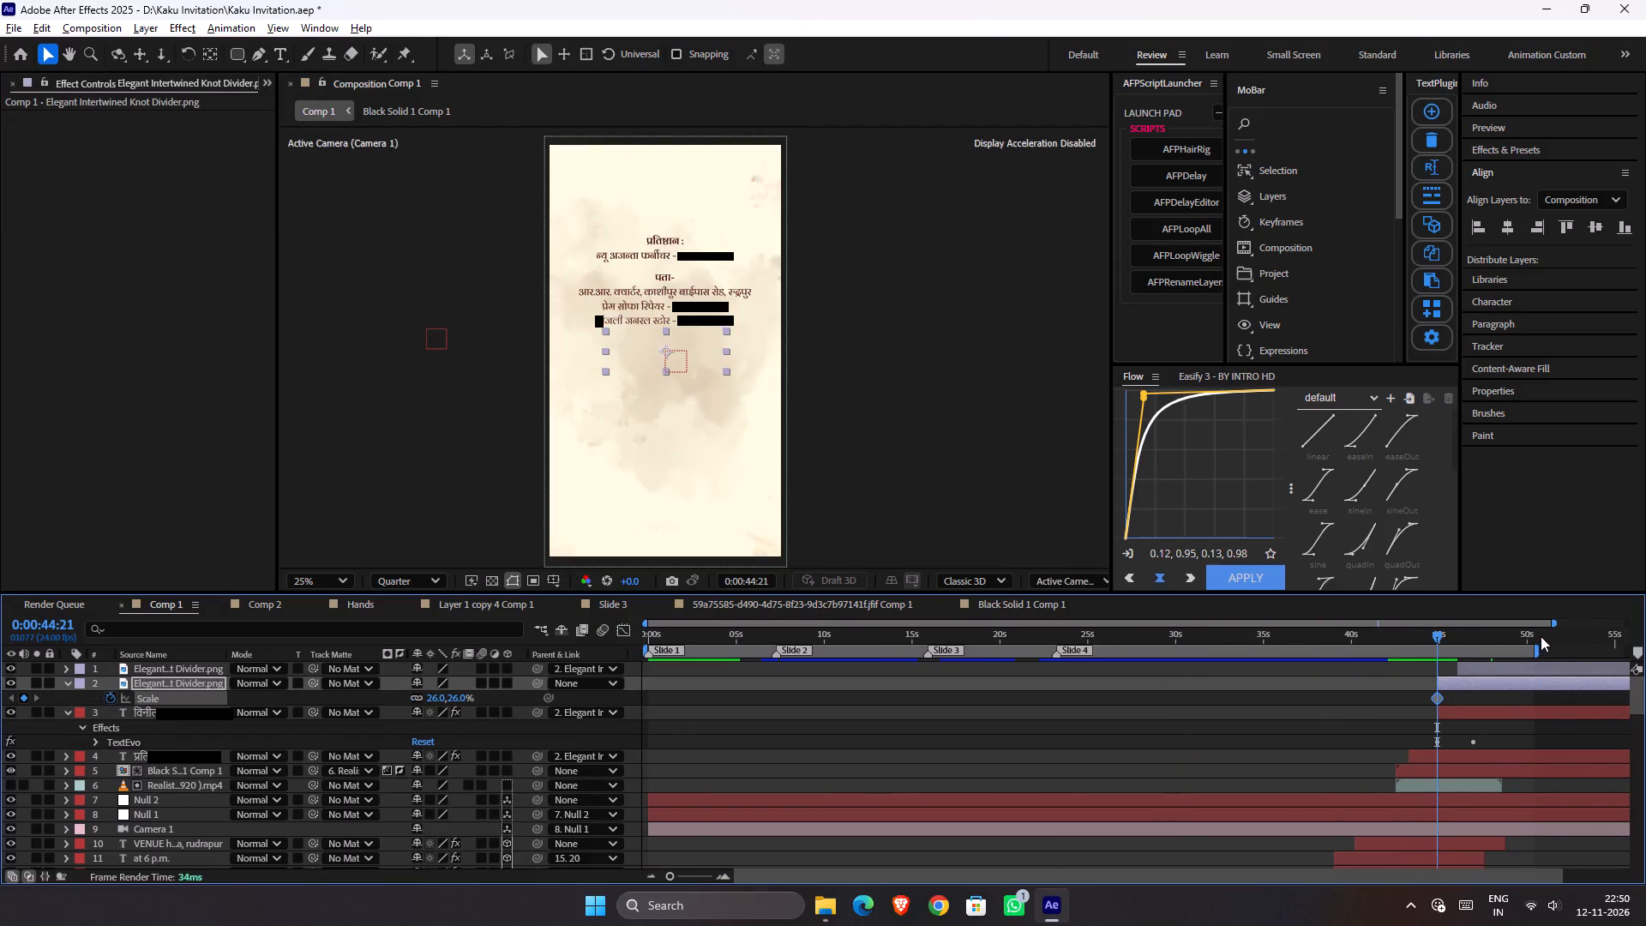
left_click(1541, 636)
left_click(455, 702)
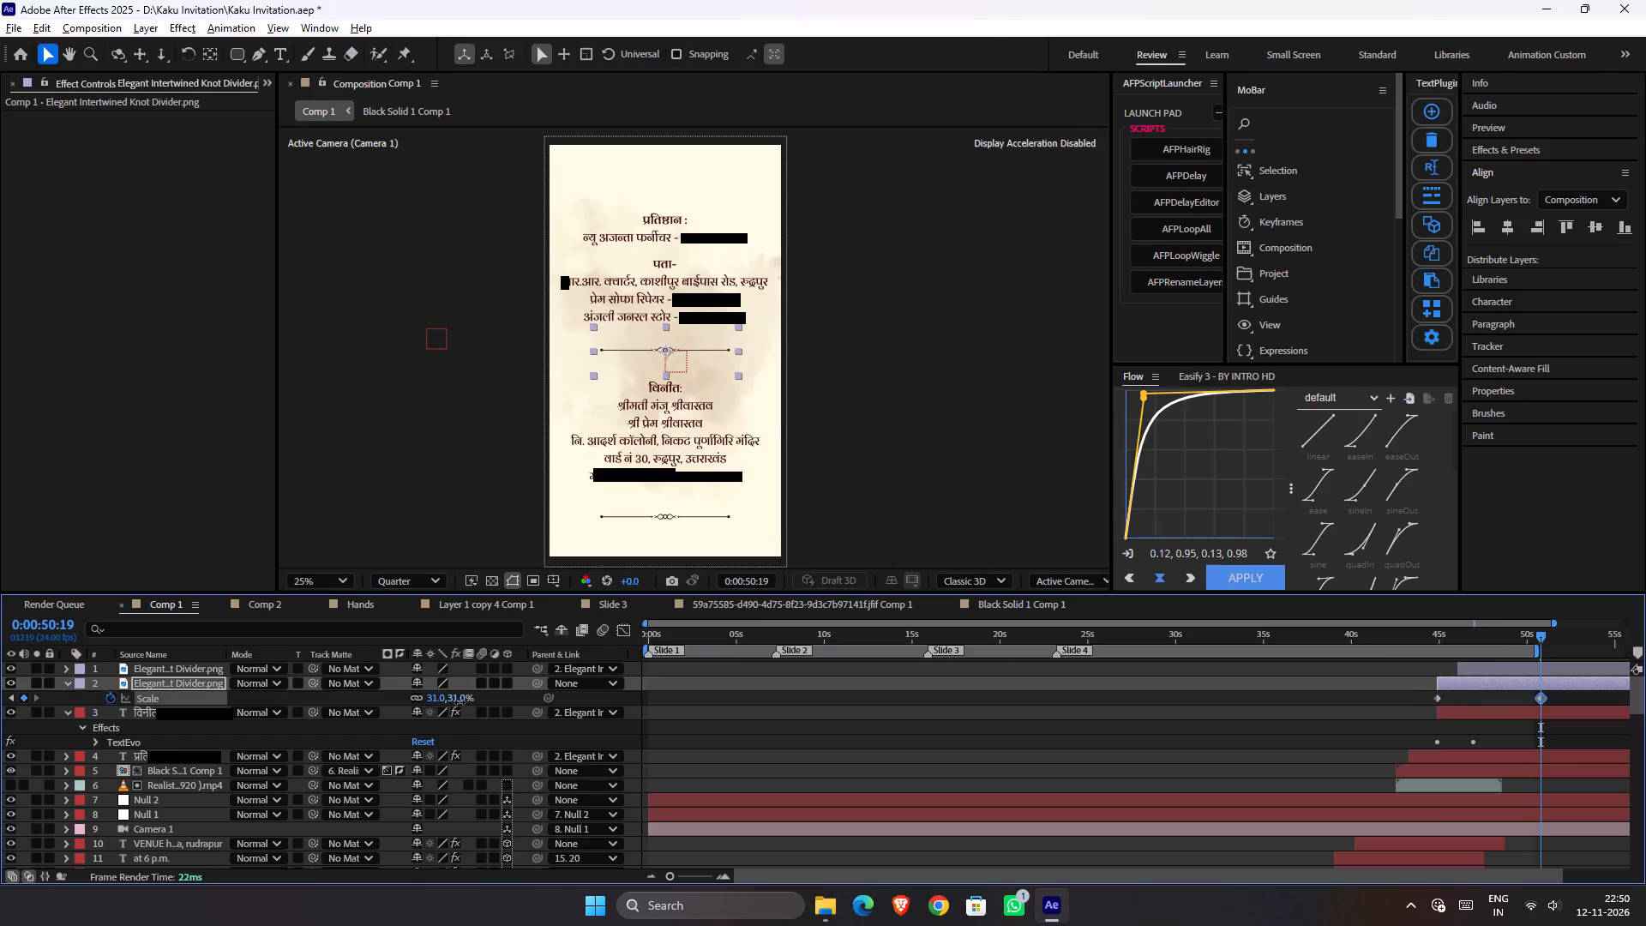
key("ctrl+z")
left_click(457, 701)
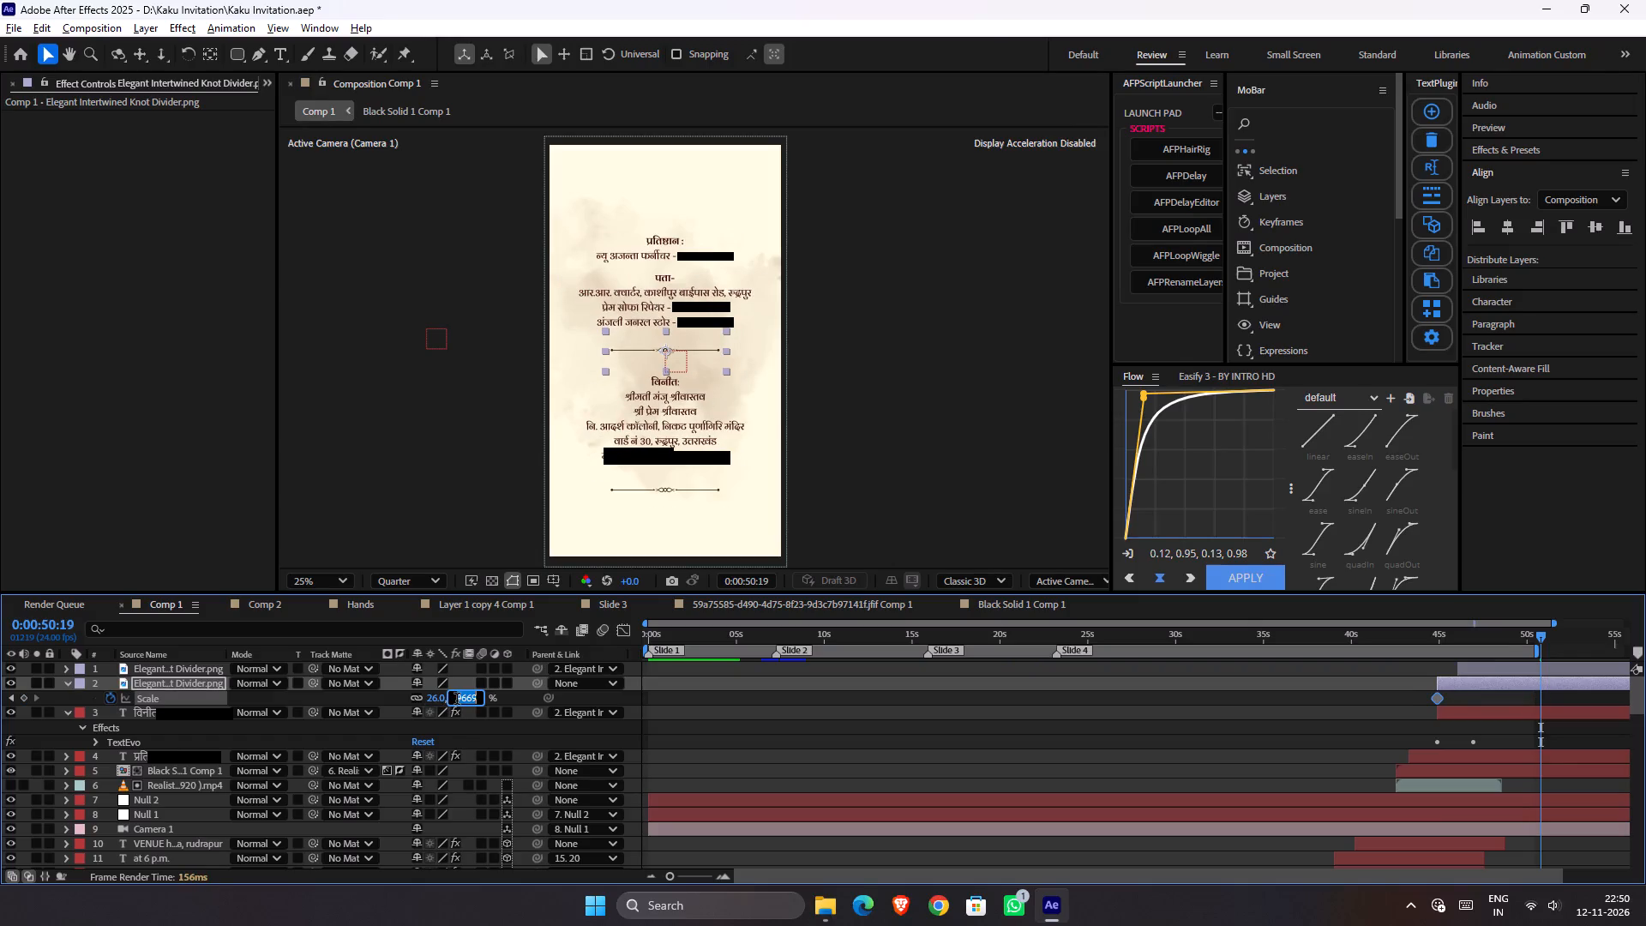
key("Up")
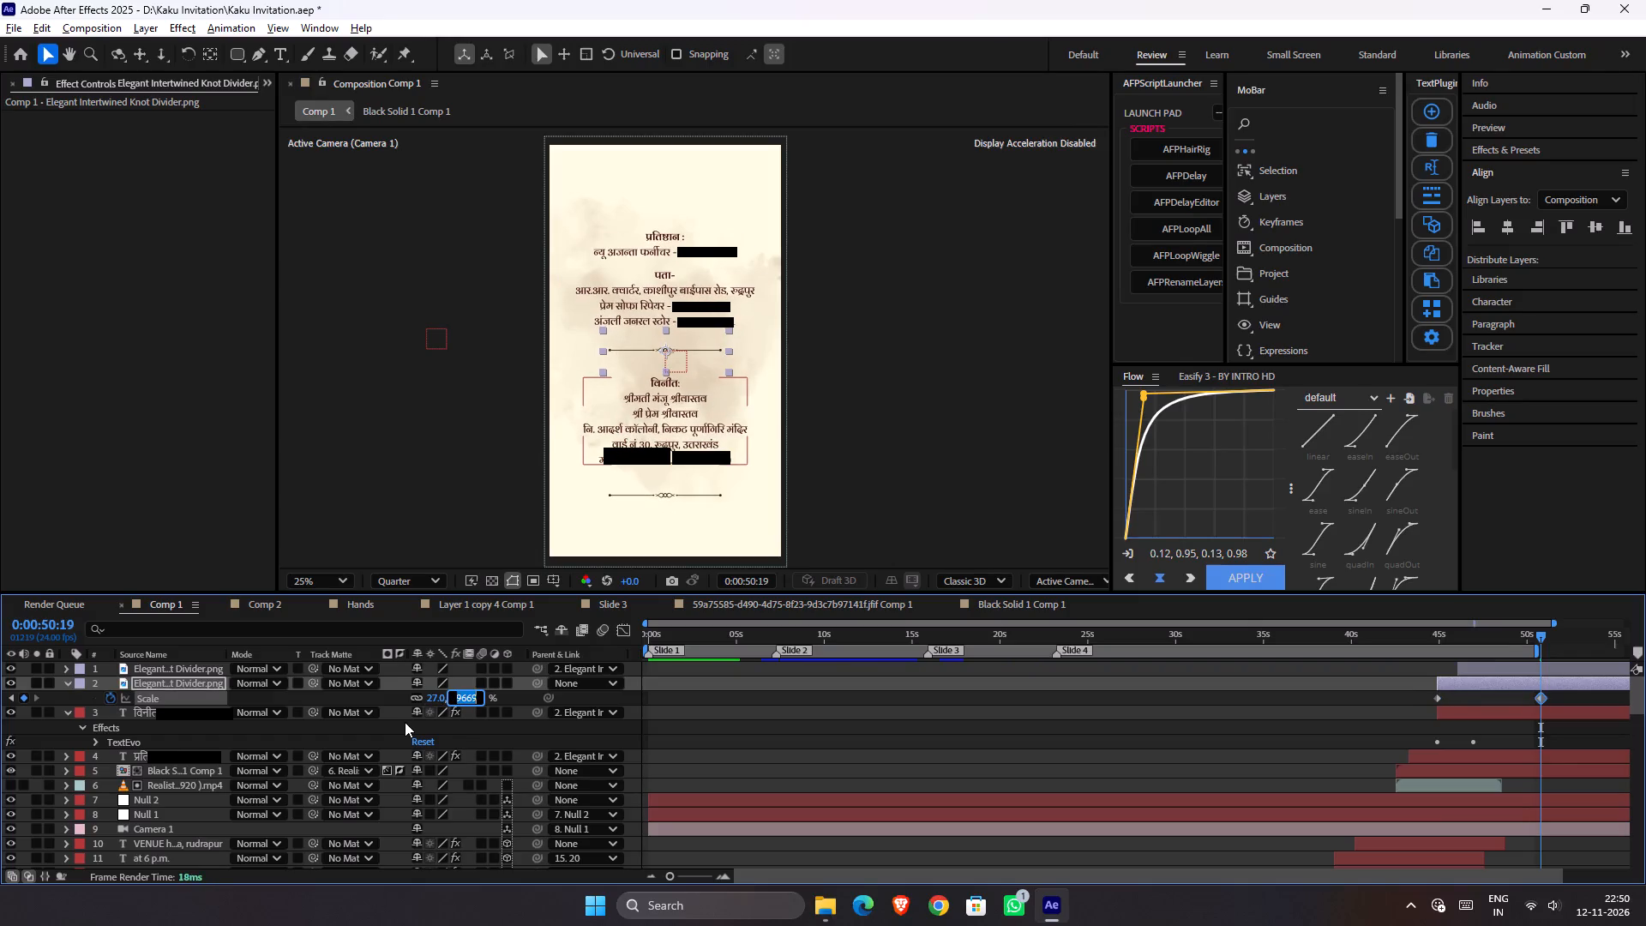
key("Return")
Move the middle divider's first Scale keyframe earlier to about 0:00:42:13 and preview the zoom from 0:00:41:22.
key("i")
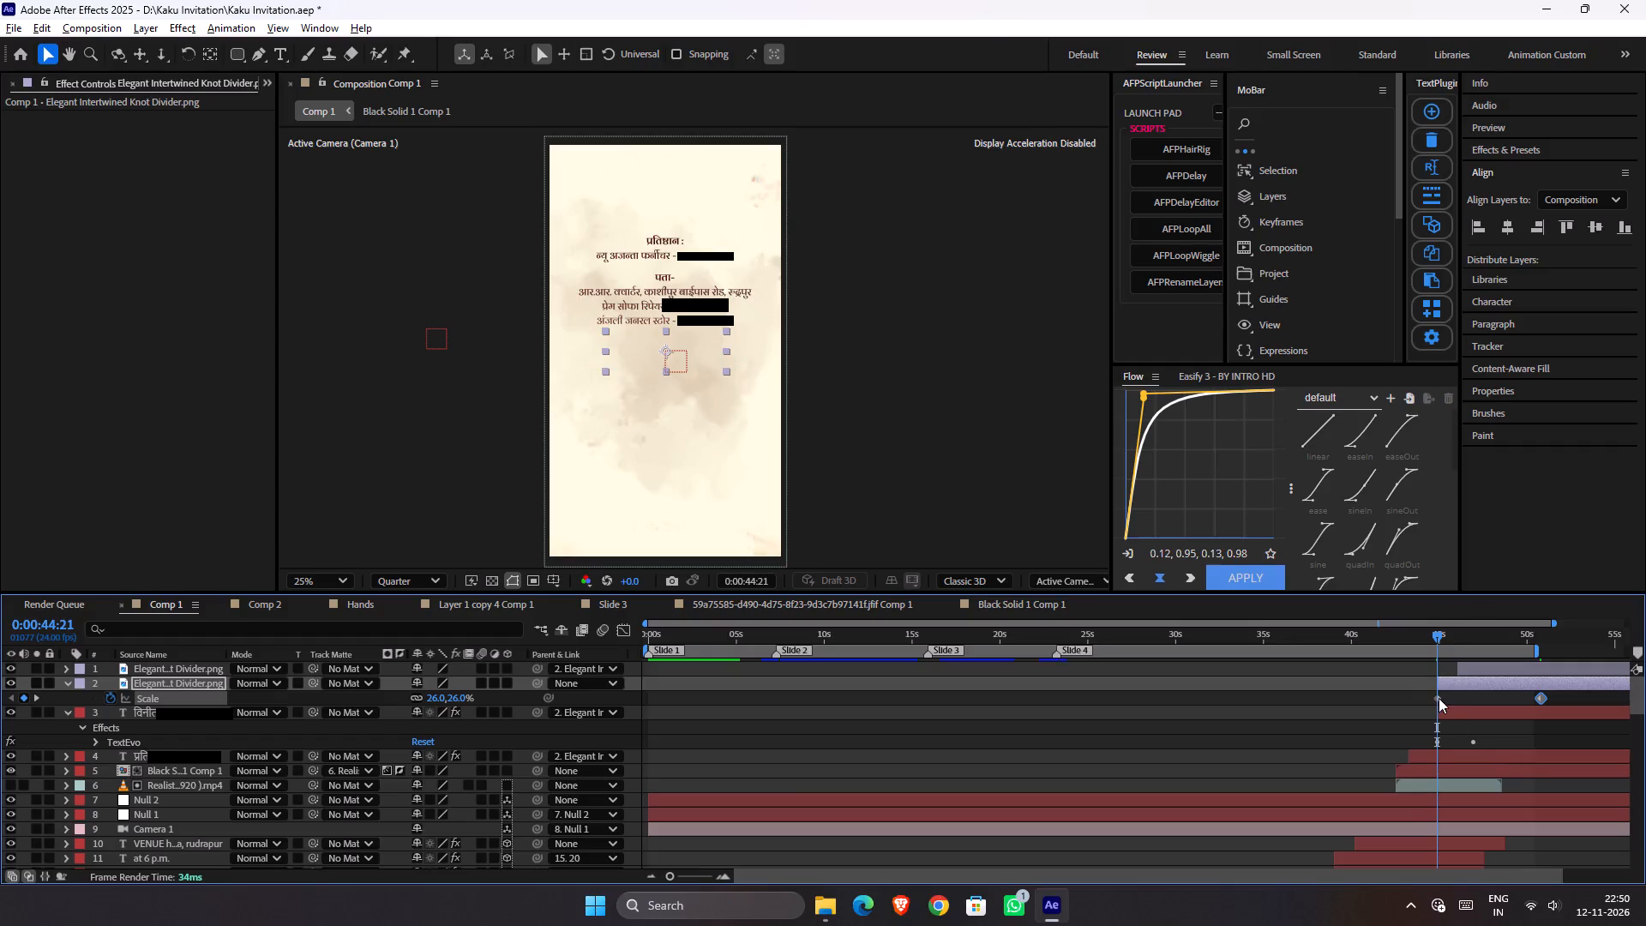
left_click_drag(1439, 698, 1397, 738)
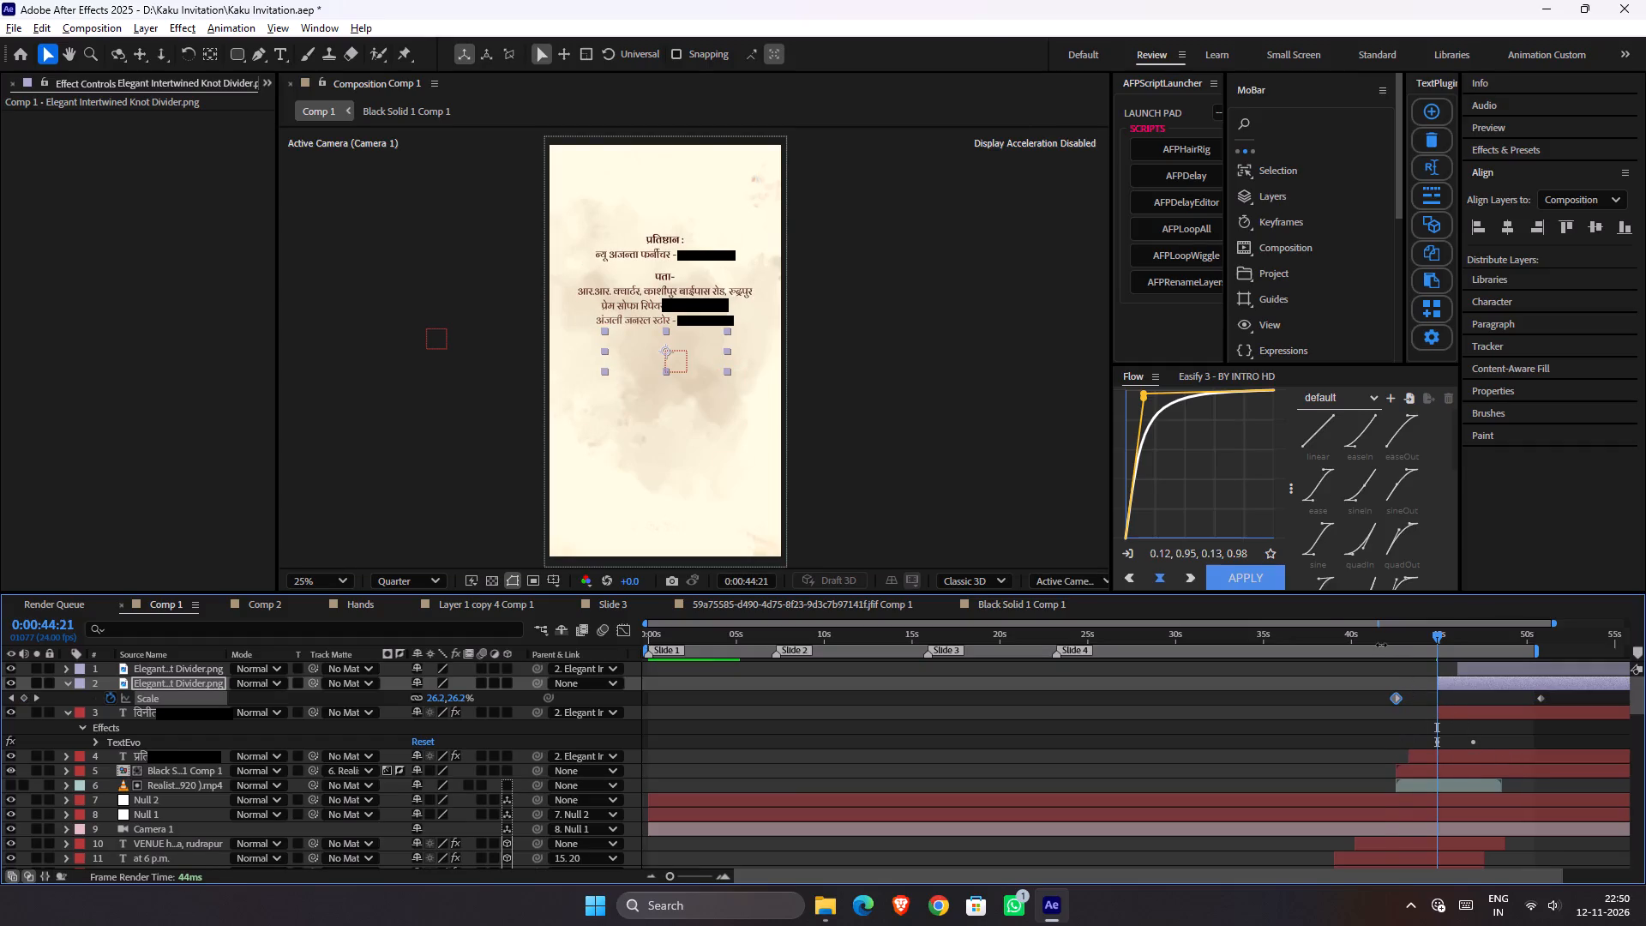
left_click(1385, 639)
key("space")
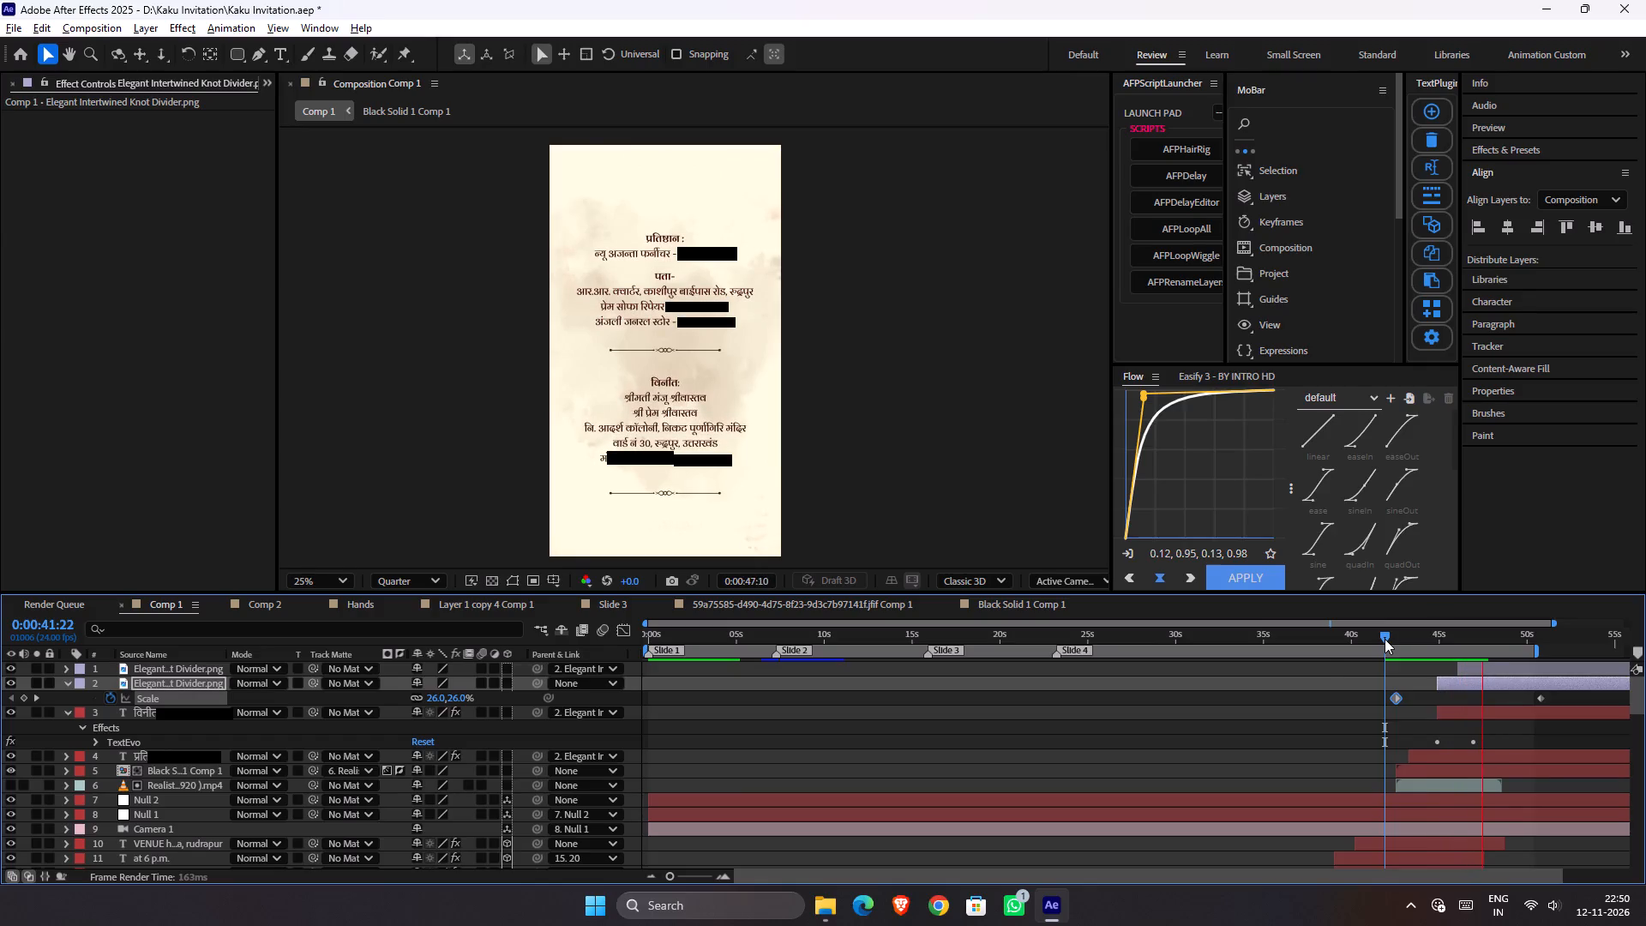
key("space")
Set the middle divider's first Scale keyframe, at 0:00:42:13, to 25%.
key("k")
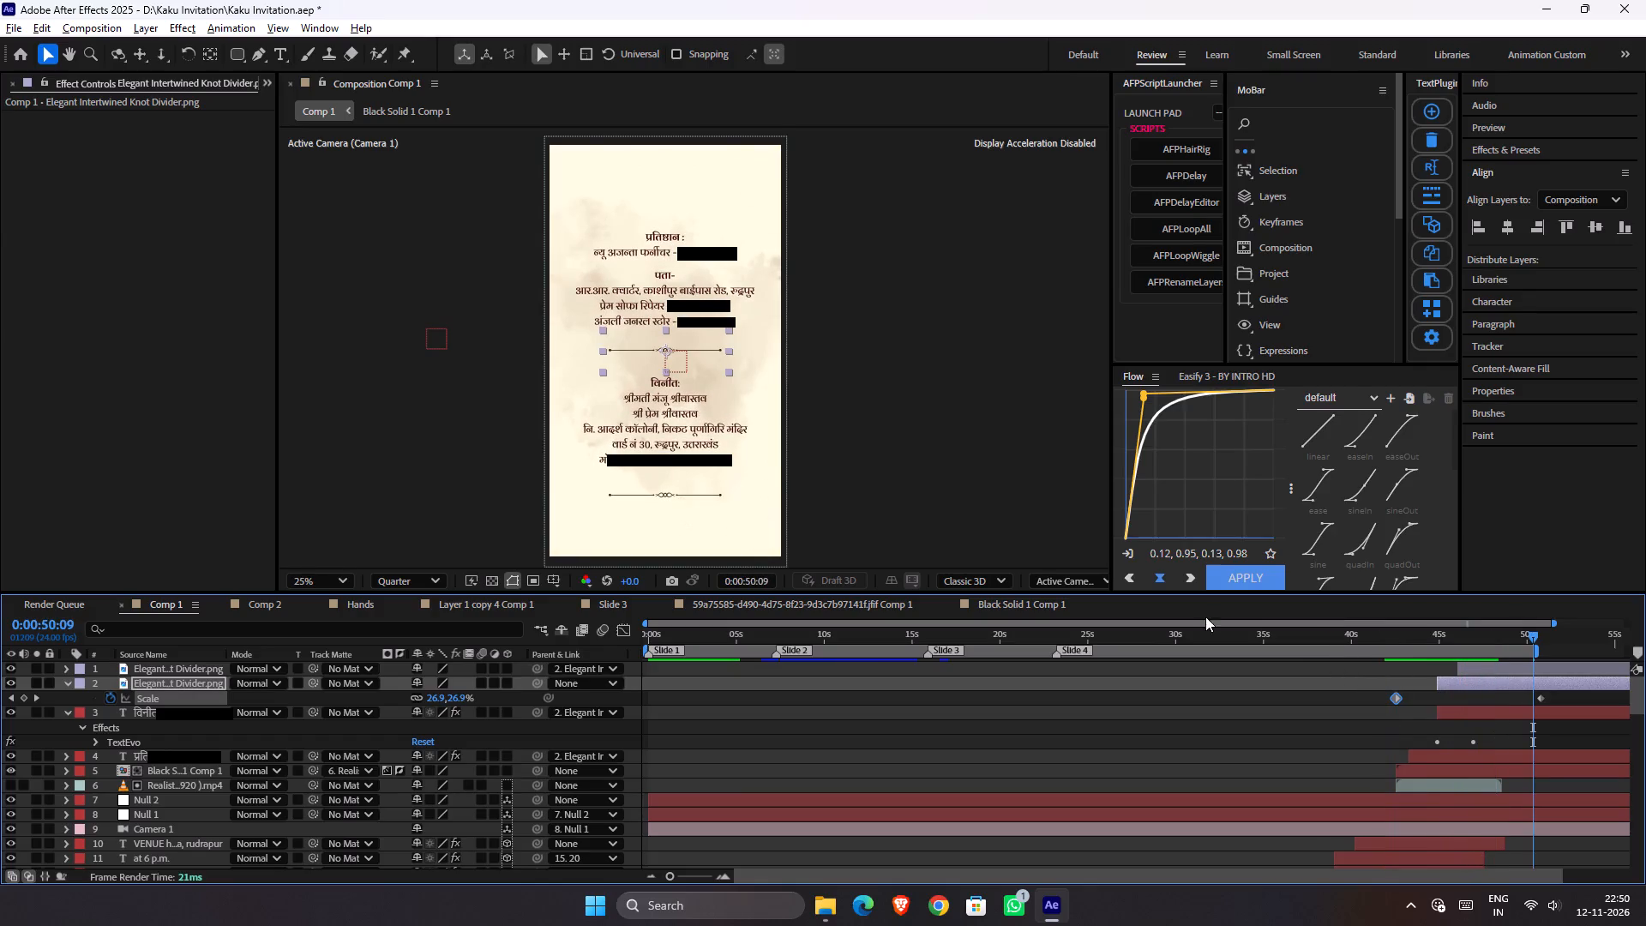
key("k")
left_click(459, 701)
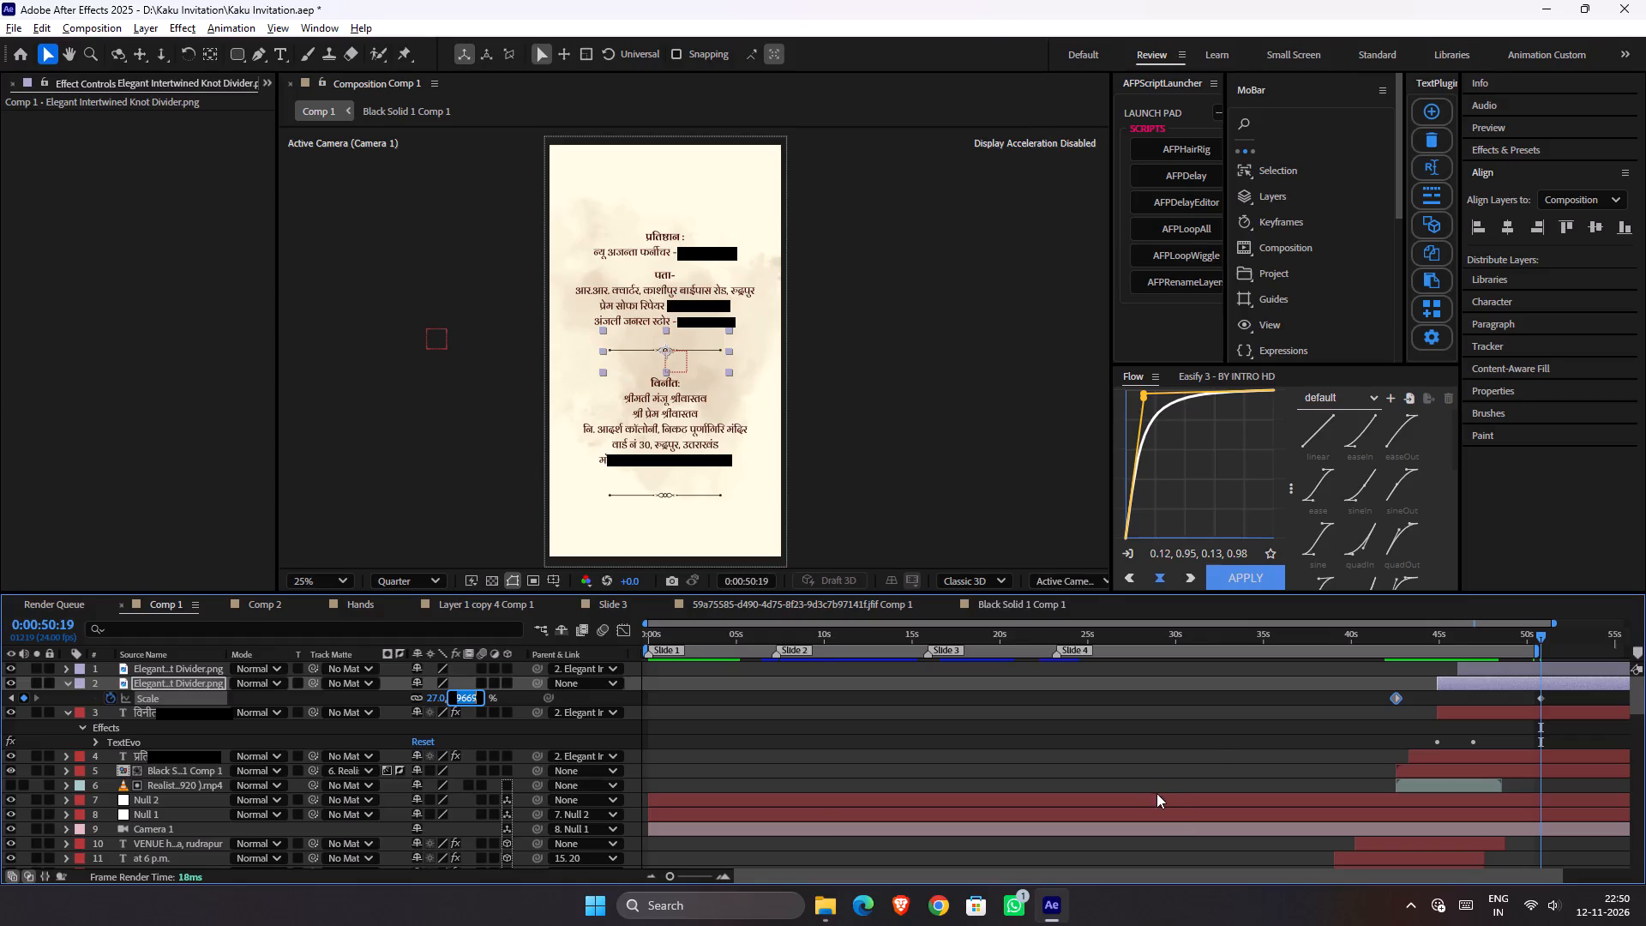
left_click(1210, 746)
key("j")
key("j")
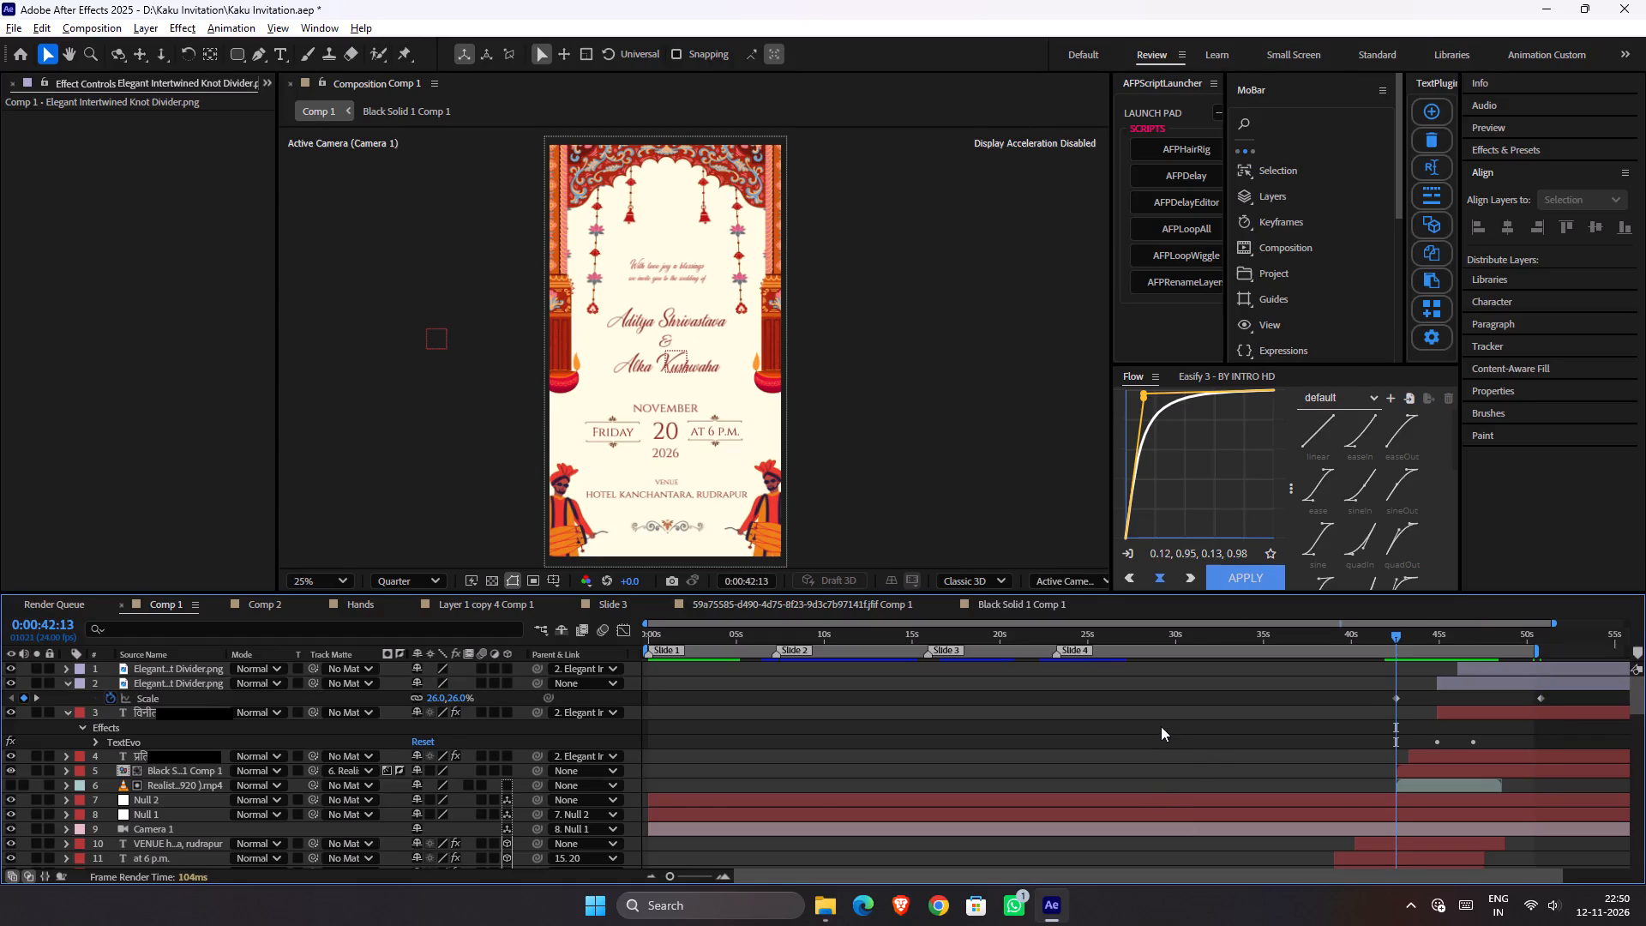
left_click(449, 704)
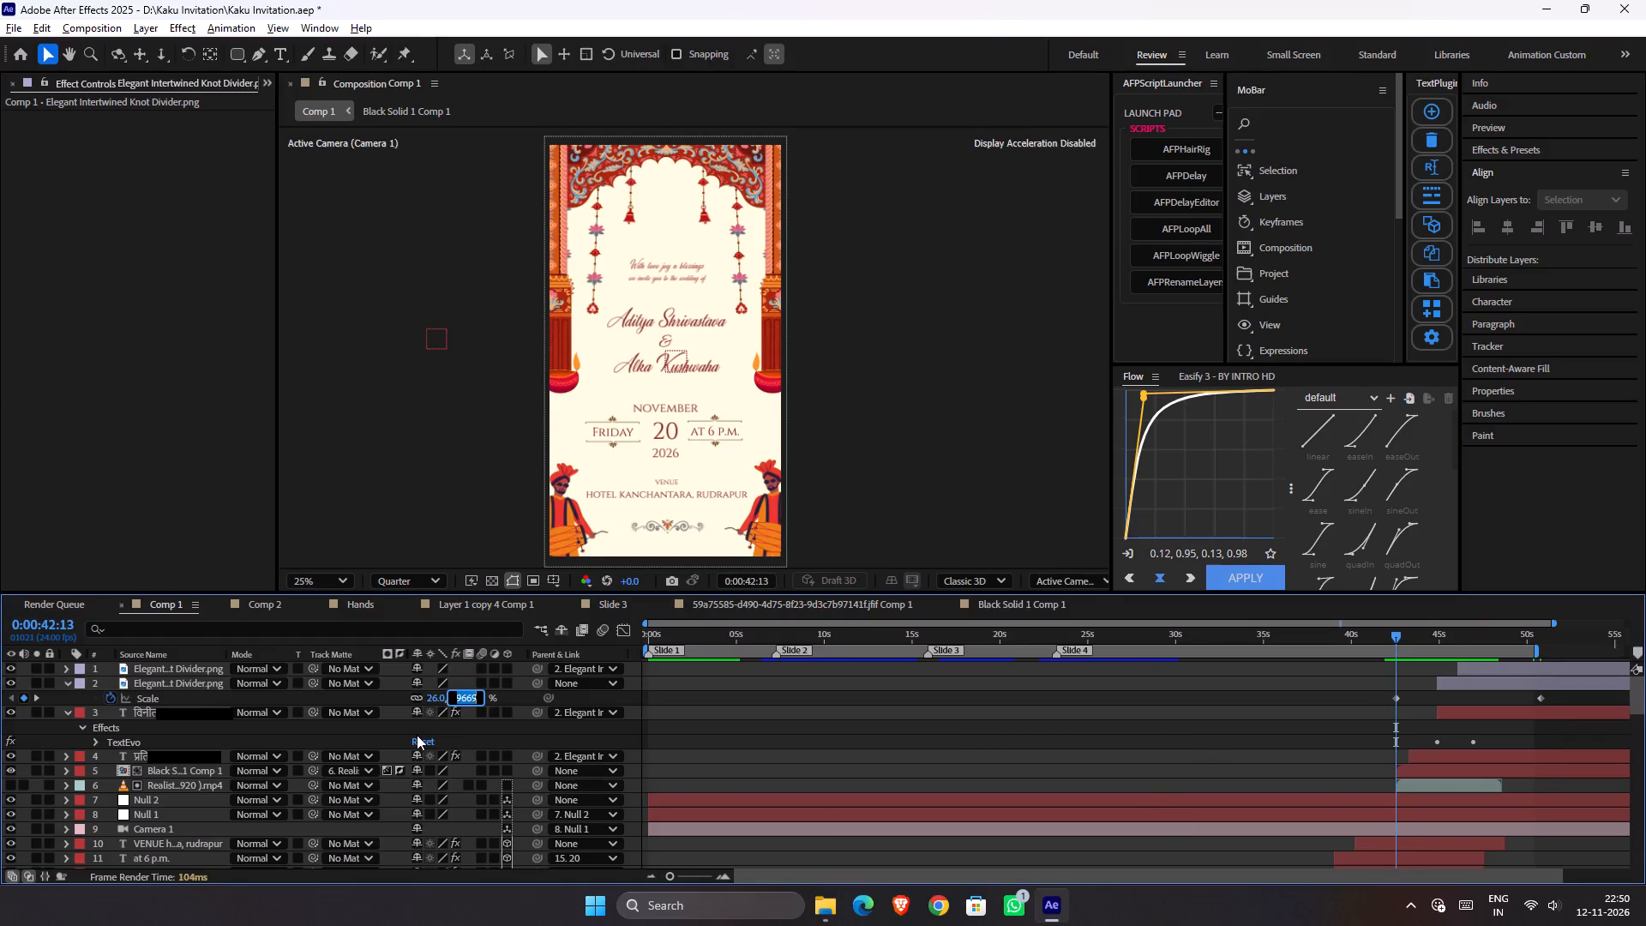
key("Down")
key("Return")
Preview the final slide's zoom and text reveals several times, starting from around 0:00:42.
key("space")
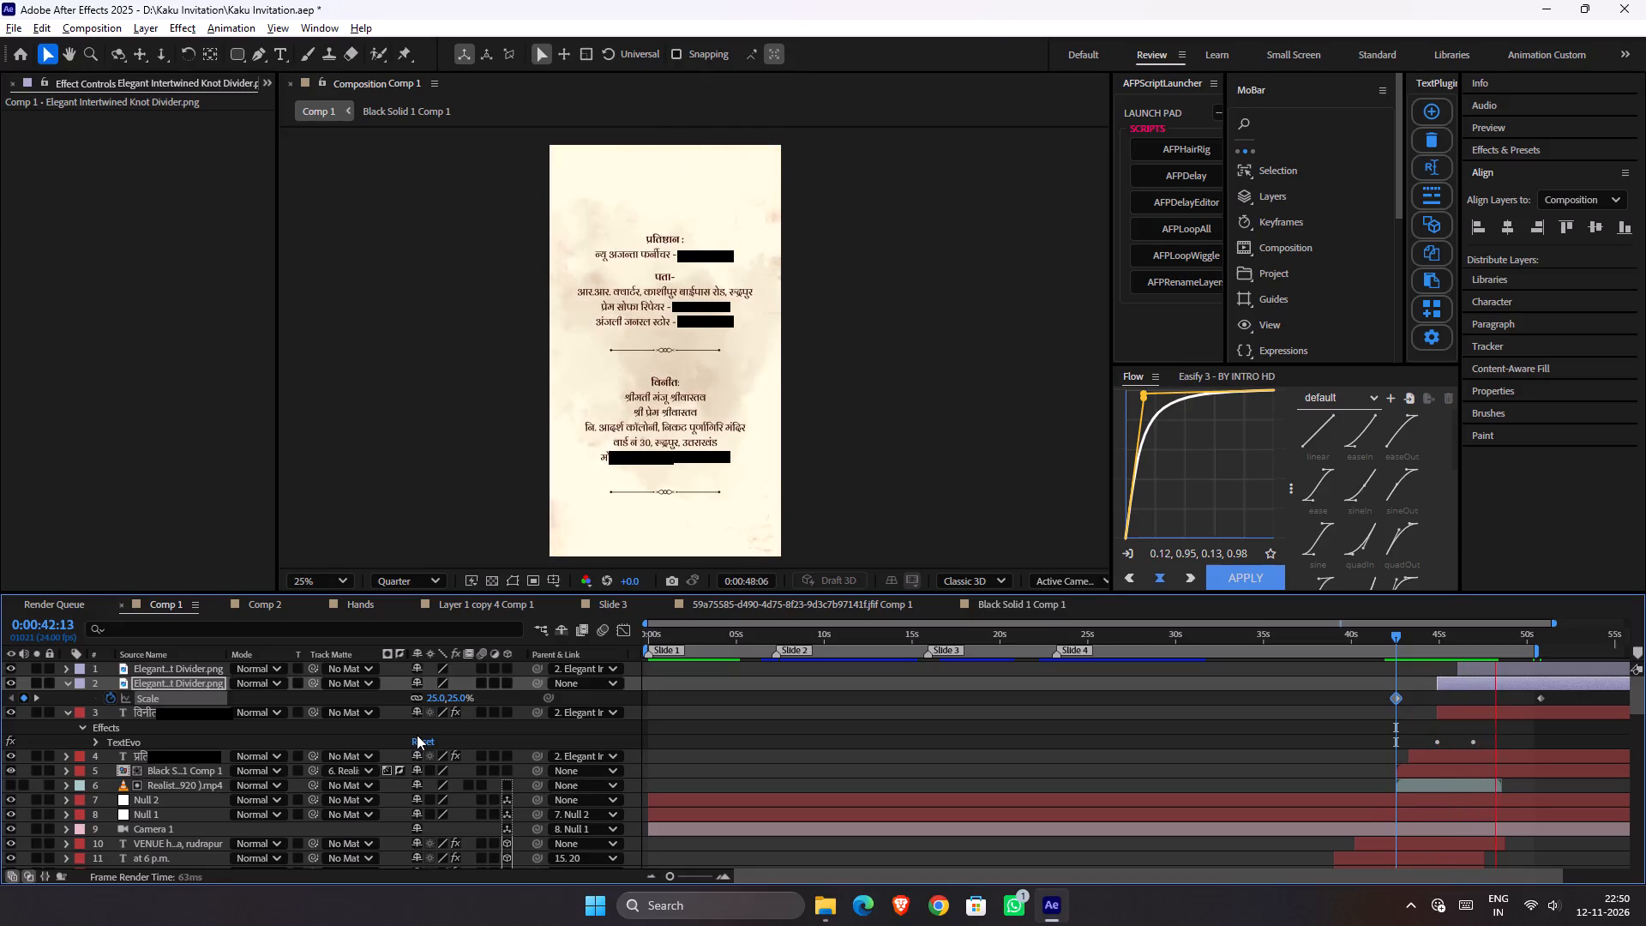
key("space")
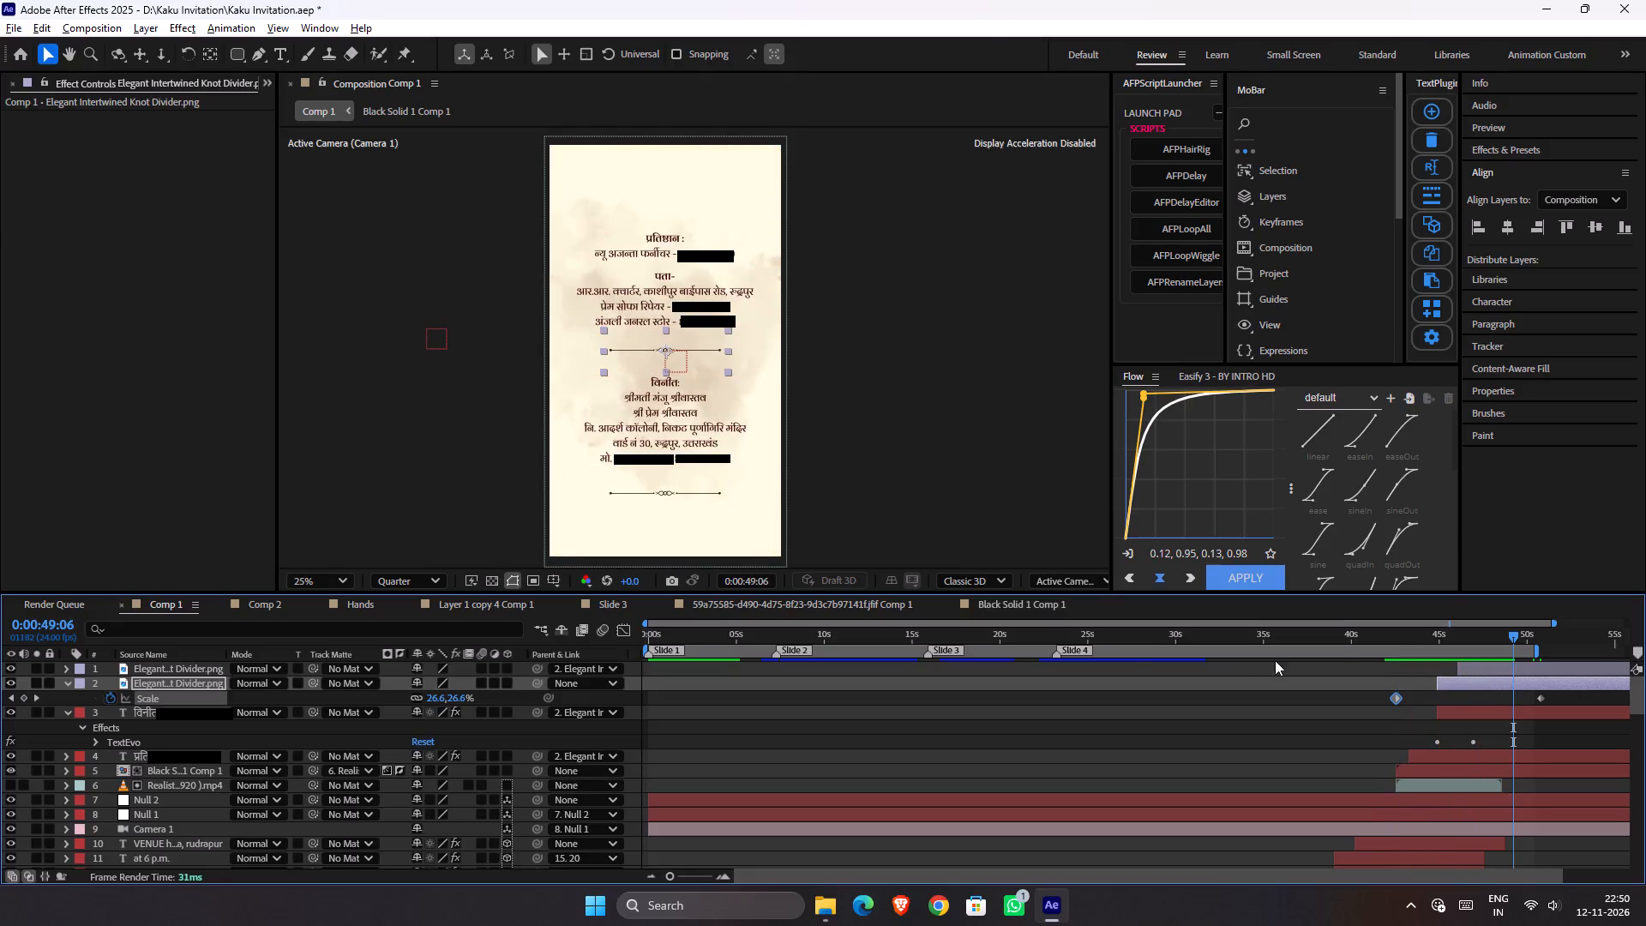
left_click(1389, 637)
key("space")
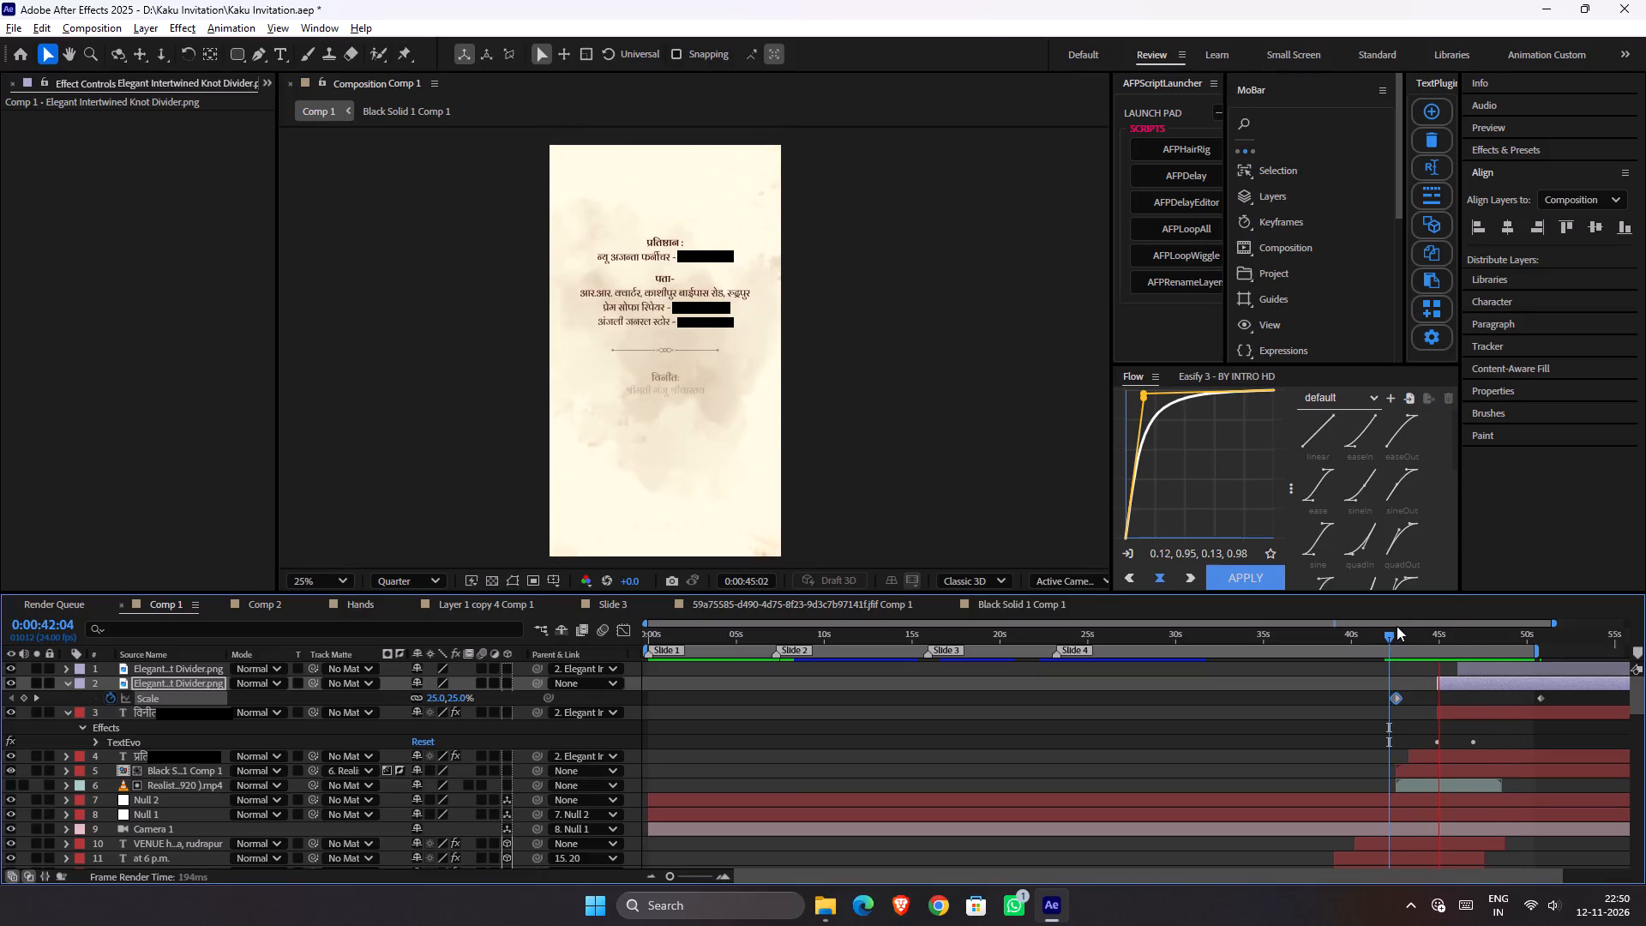
left_click(1385, 630)
key("space")
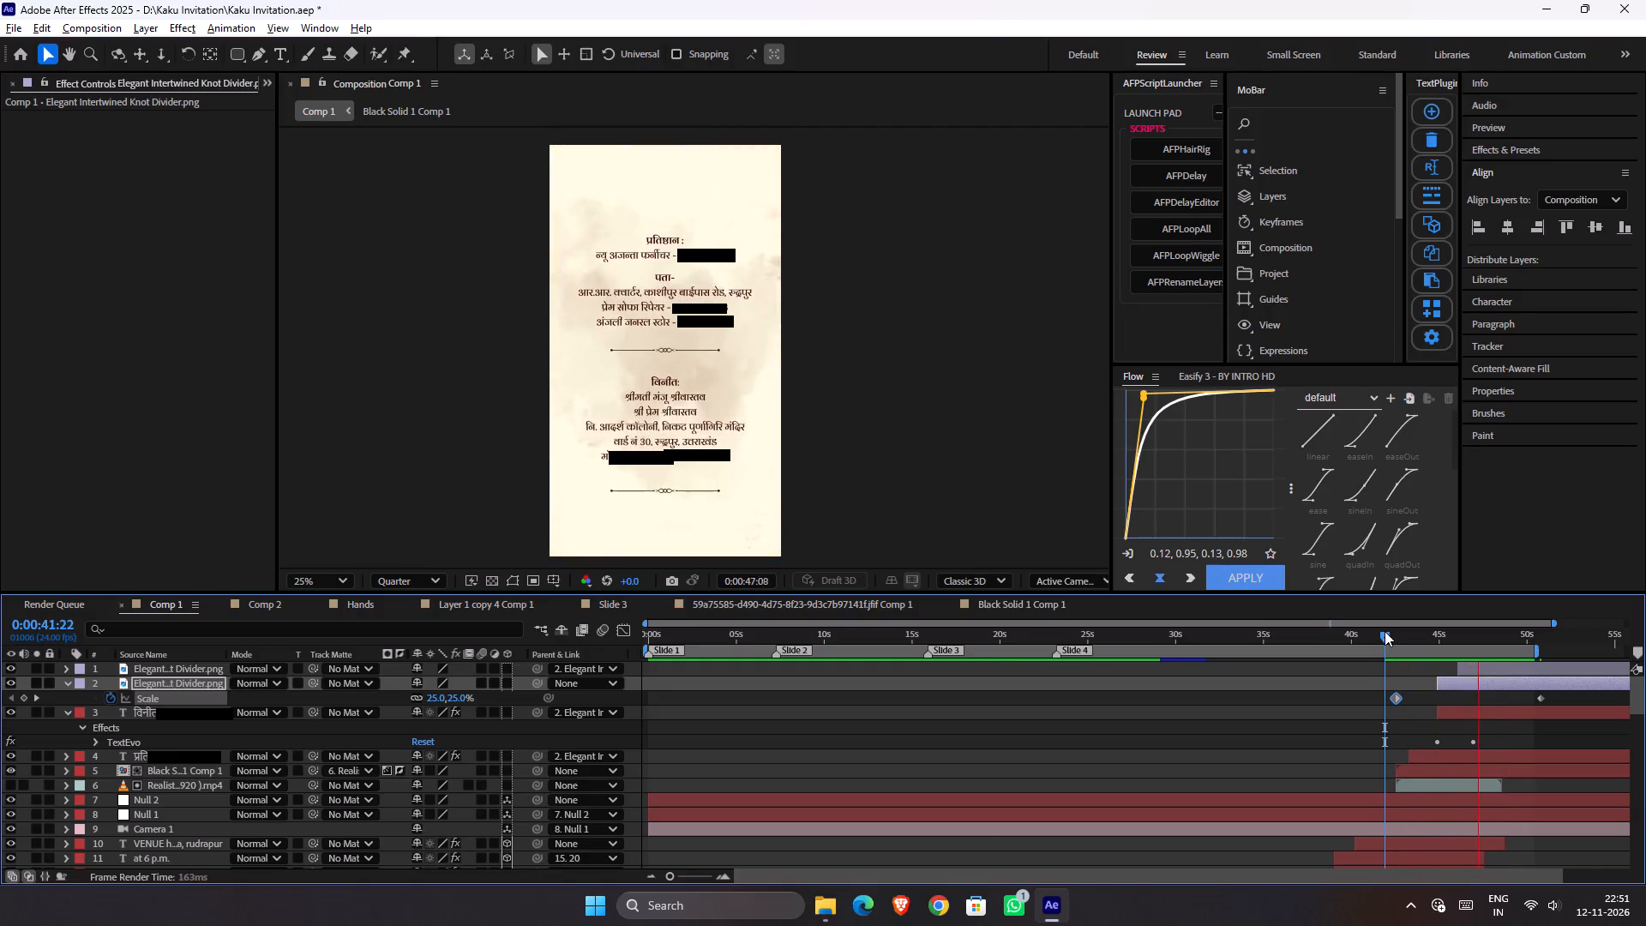
key("space")
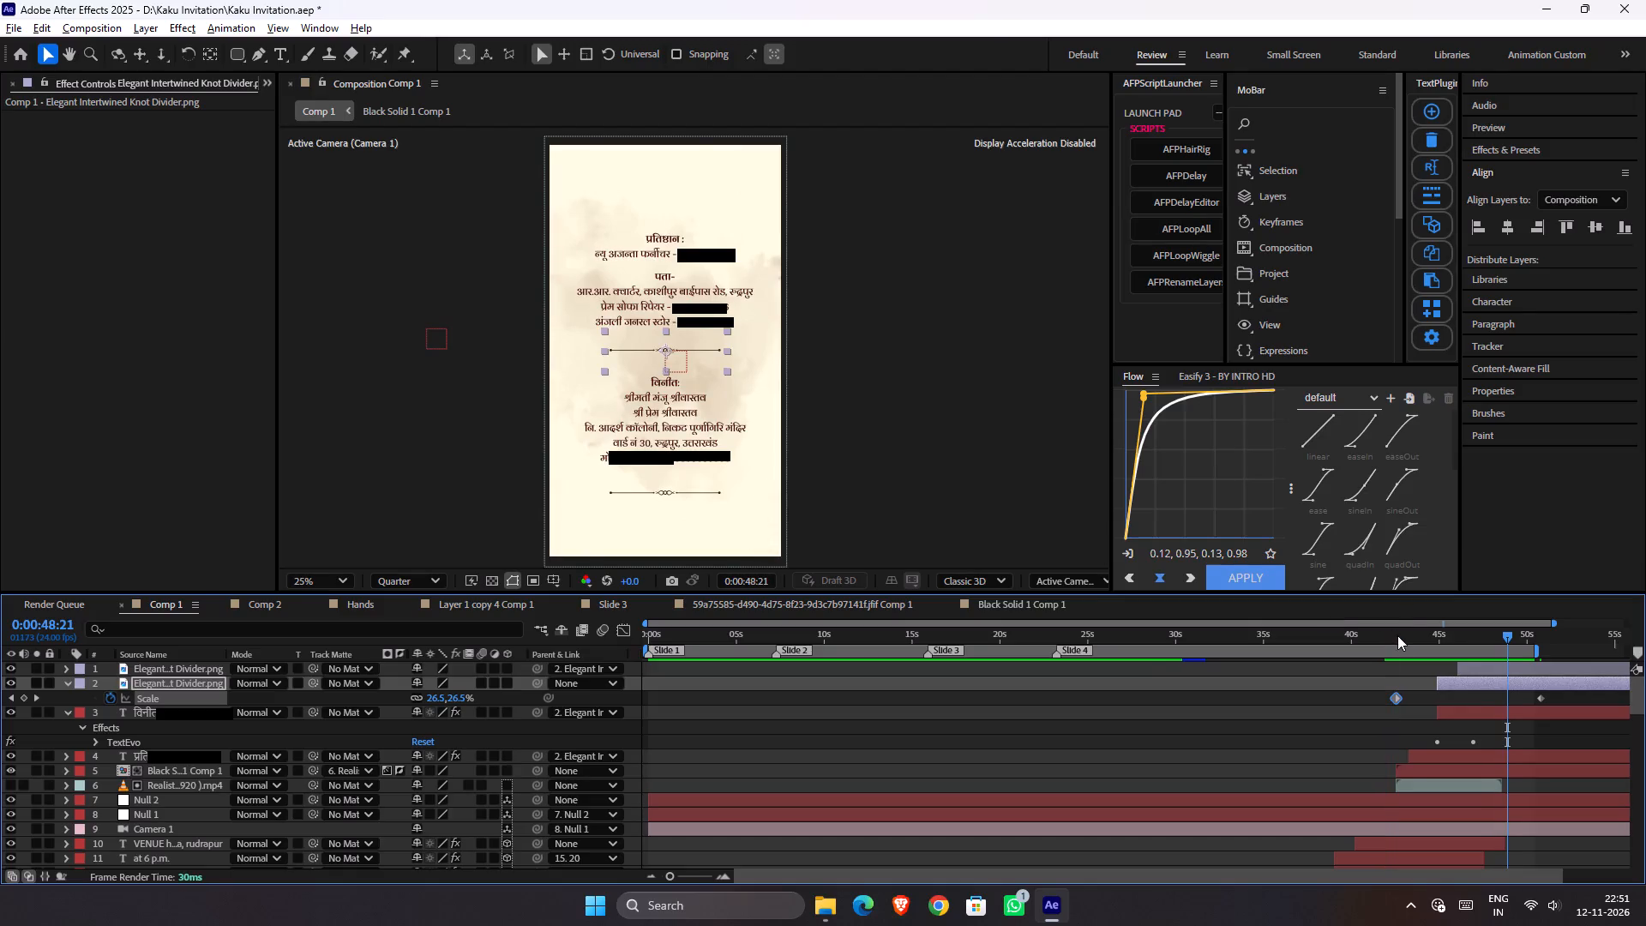
Set the TextEvo Delay of the upper text block, layer 4, to 1.
left_click_drag(1399, 640, 1426, 664)
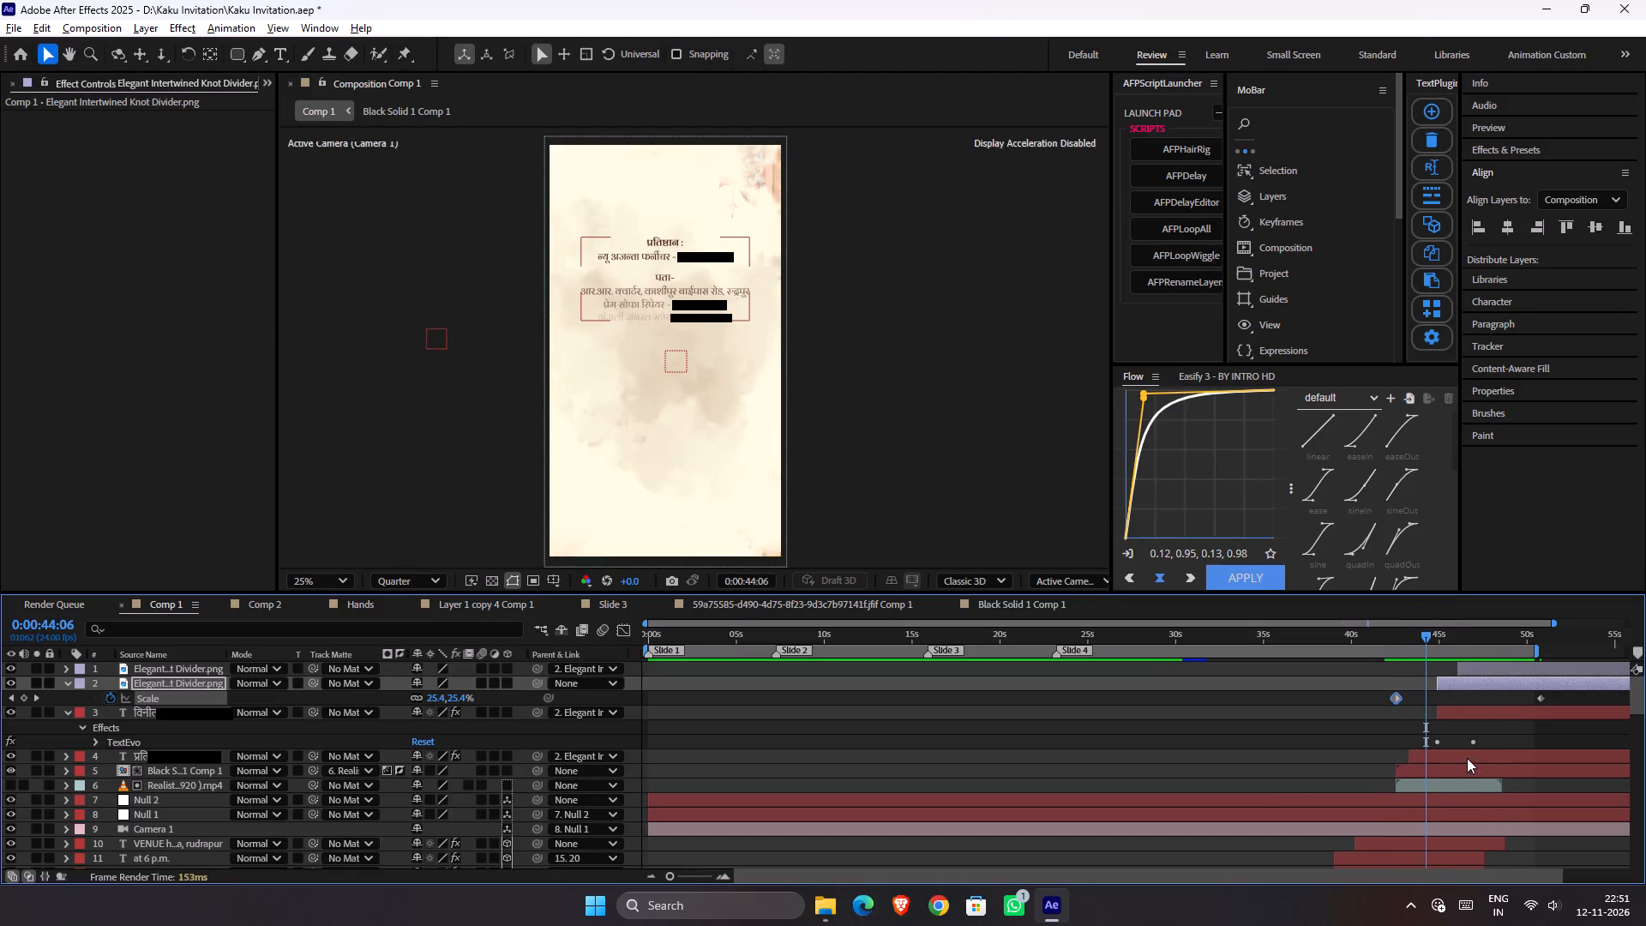
left_click(1459, 759)
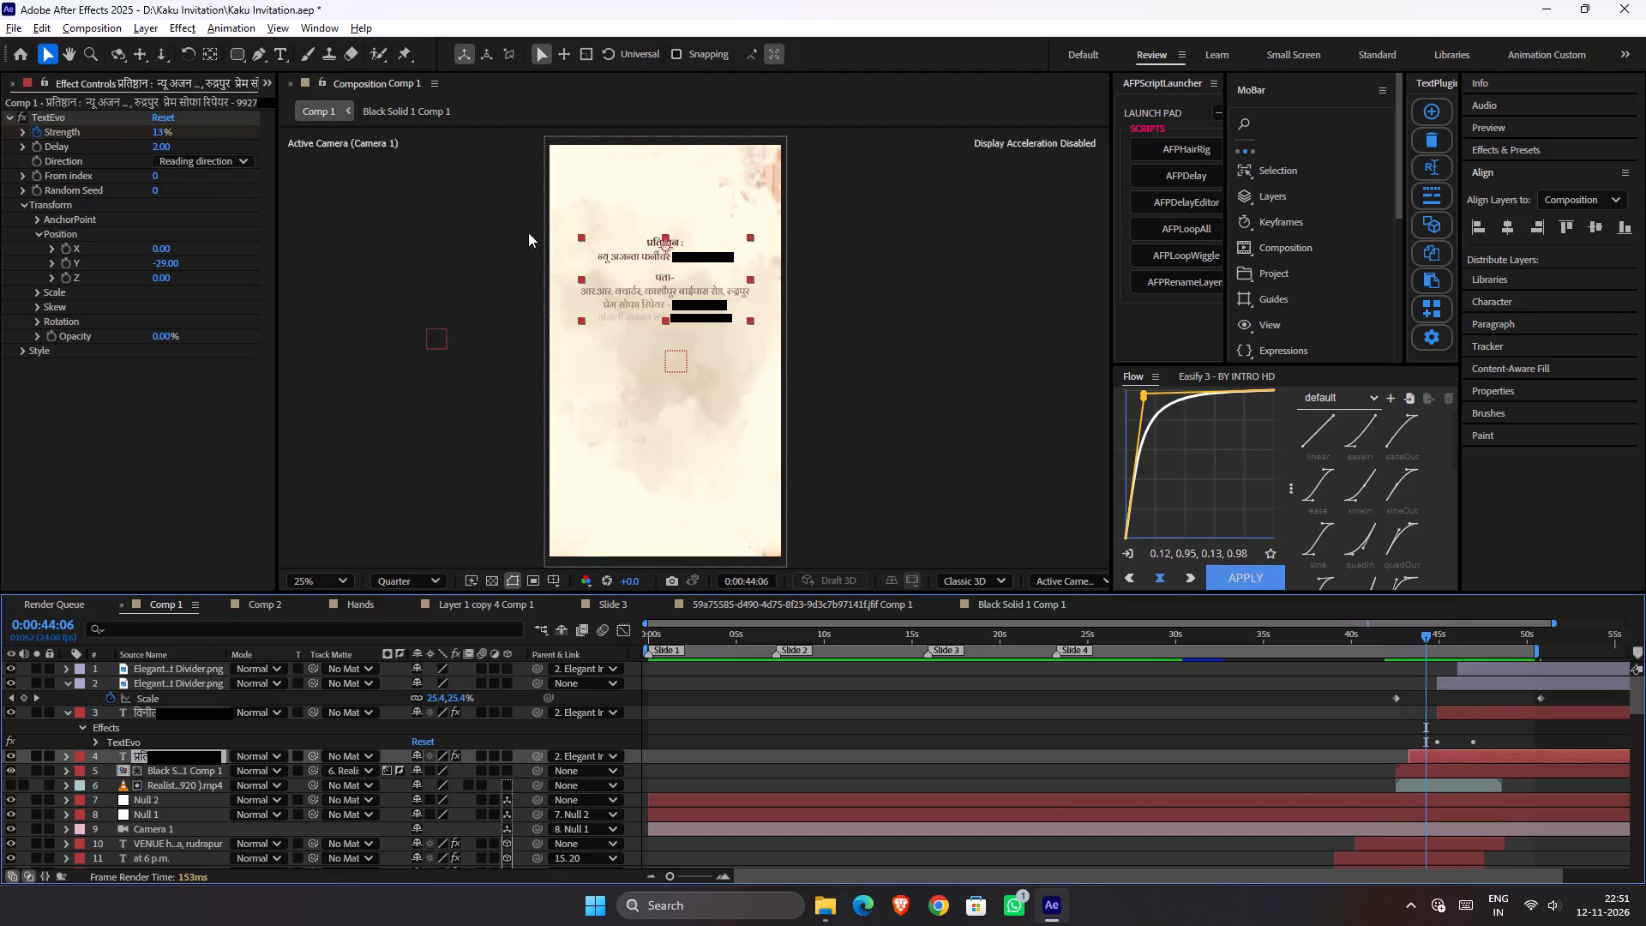
left_click(159, 142)
key("1")
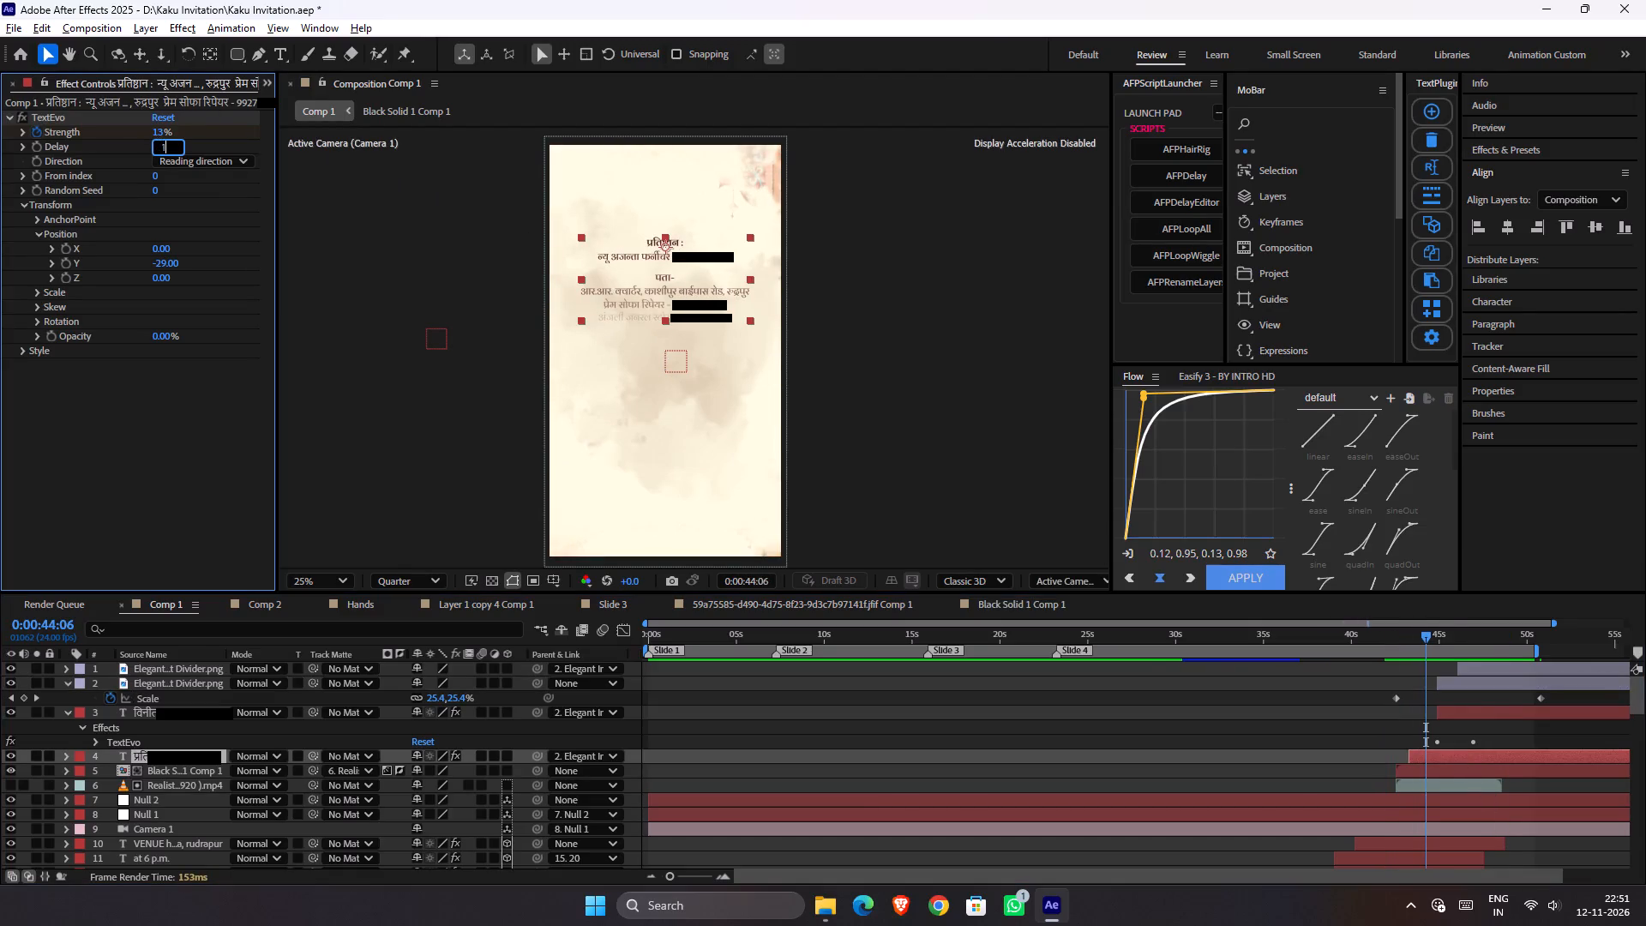
key("Return")
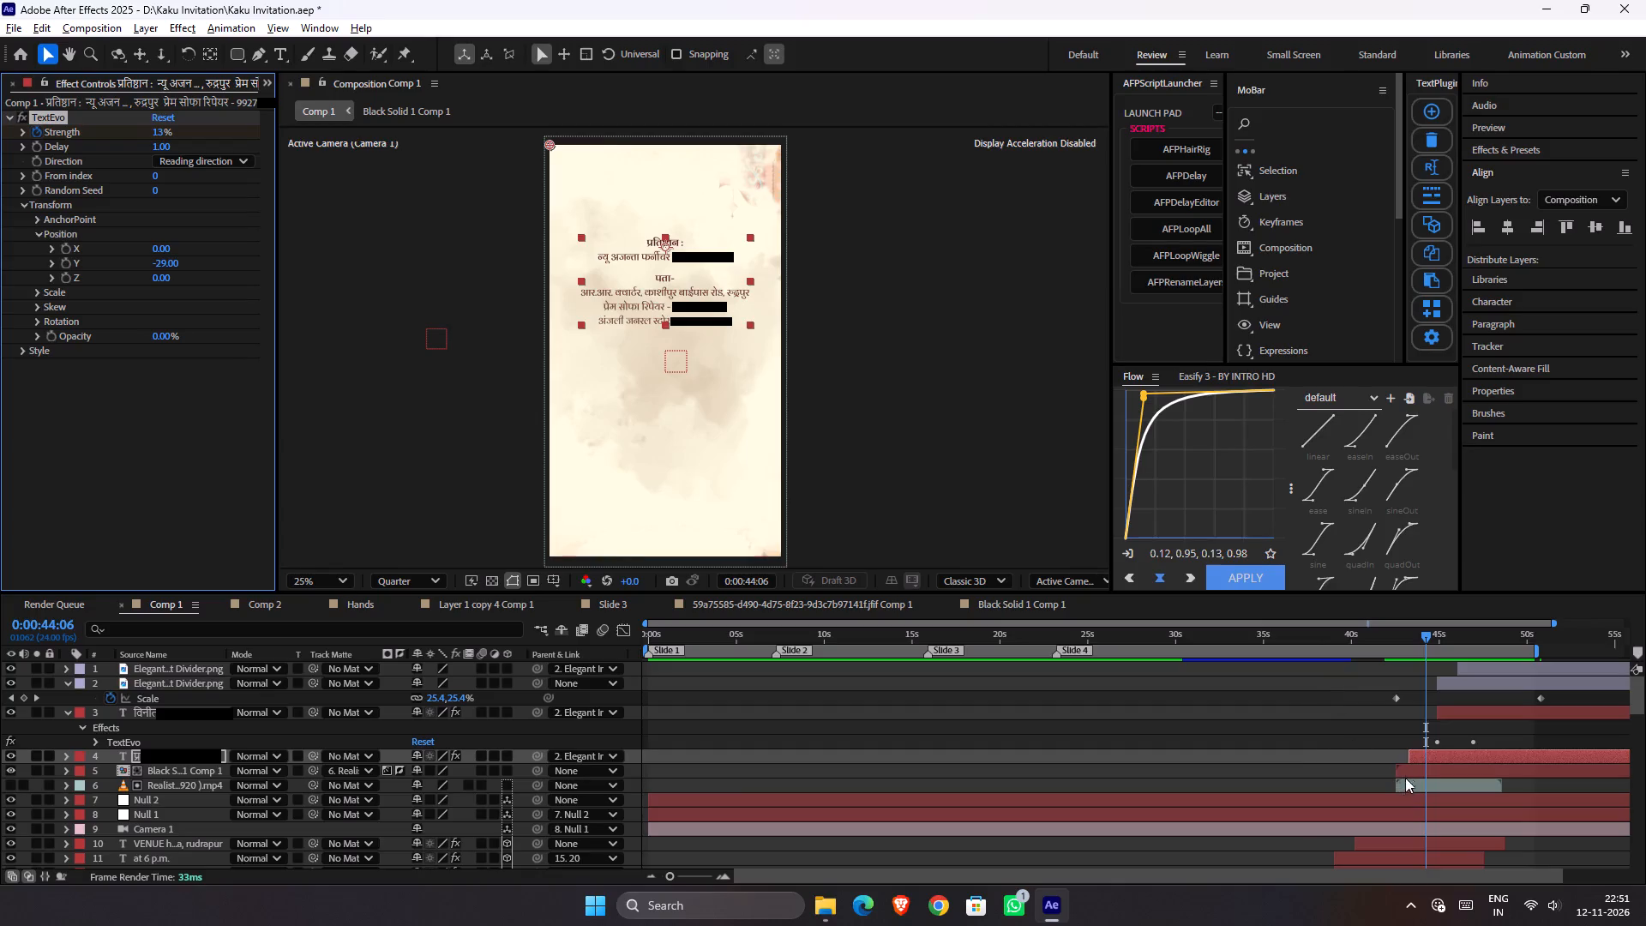
Set the TextEvo Delay of the lower text block, layer 3, to 1 and preview the reveal from 0:00:42:01.
left_click(1405, 769)
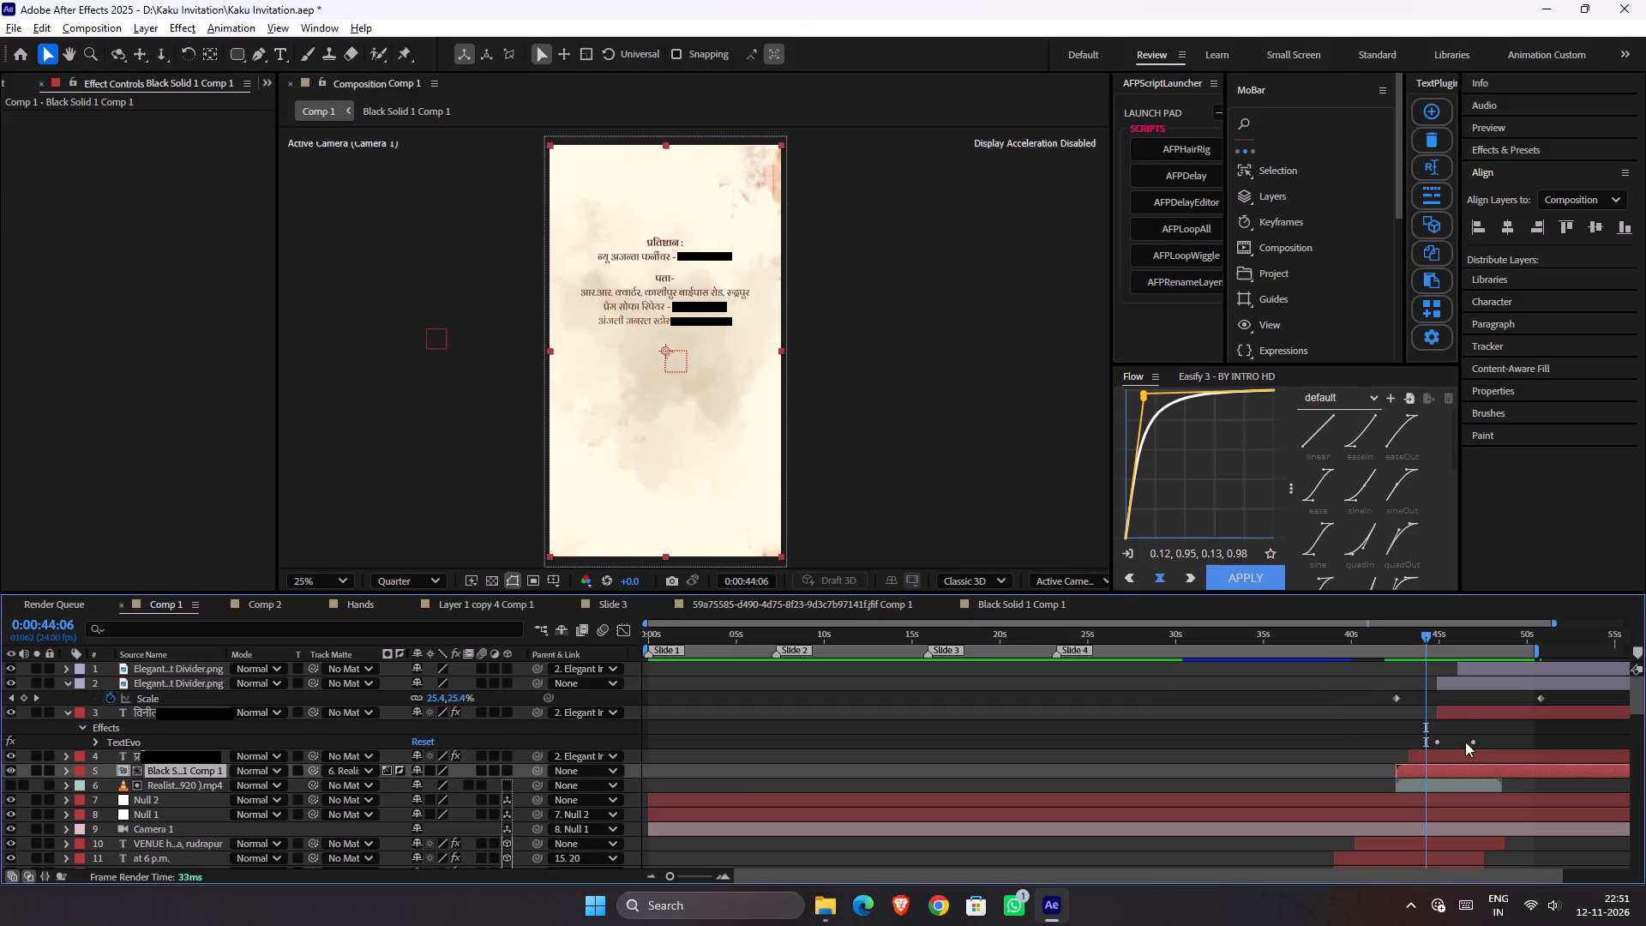
left_click(1463, 719)
left_click(1465, 714)
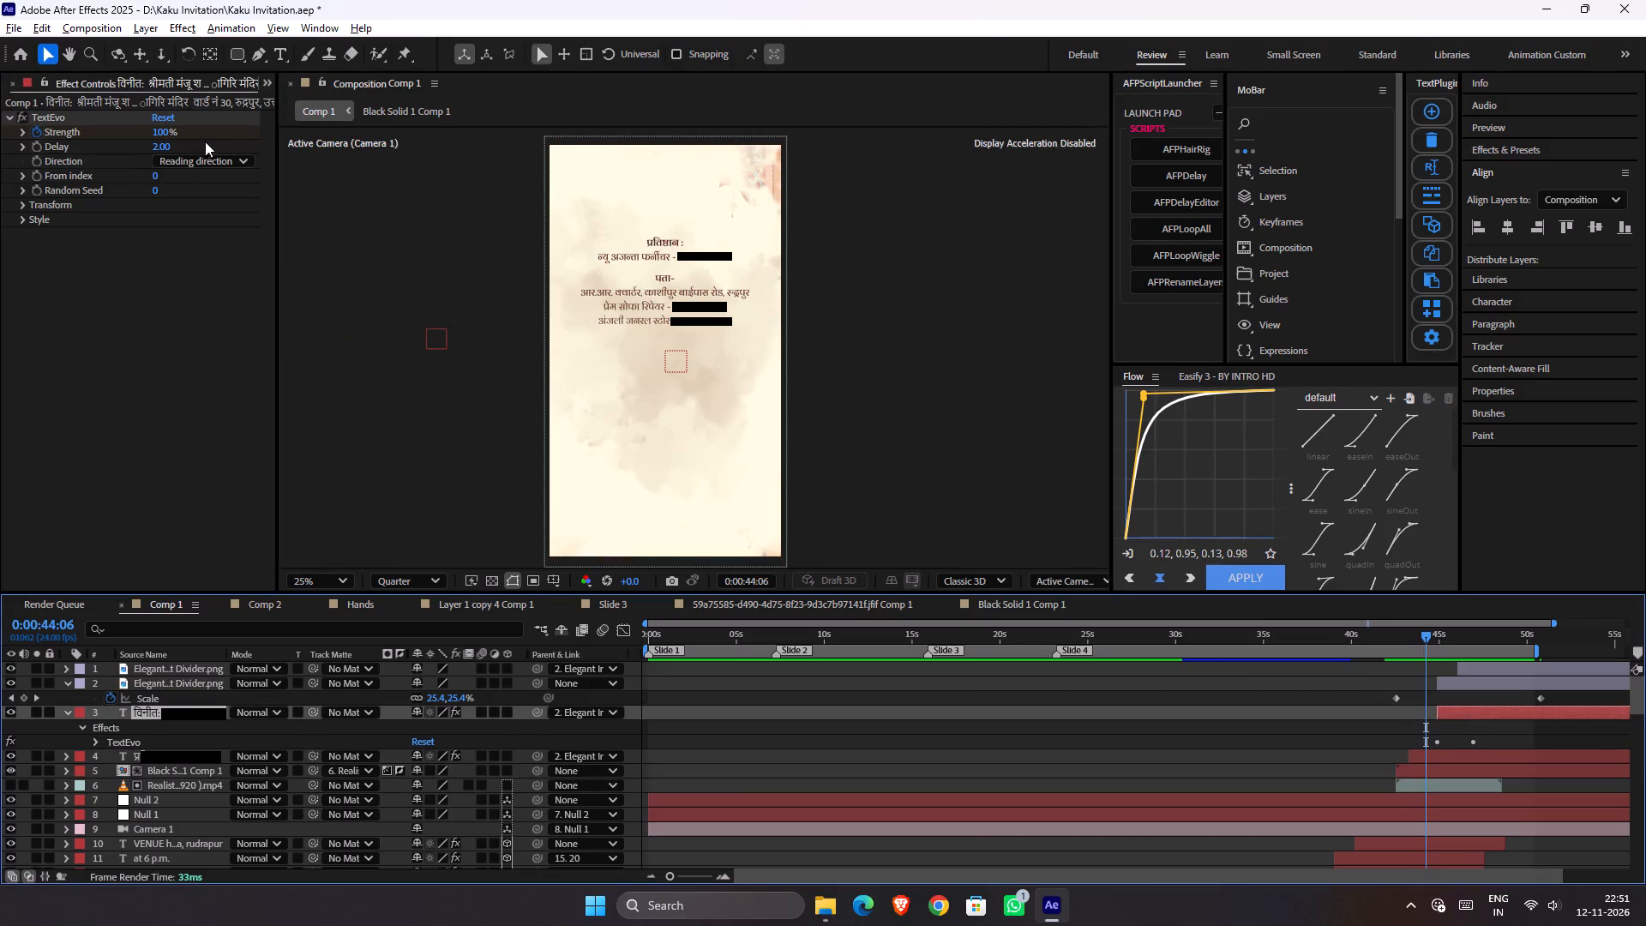
left_click(155, 146)
key("1")
left_click(881, 323)
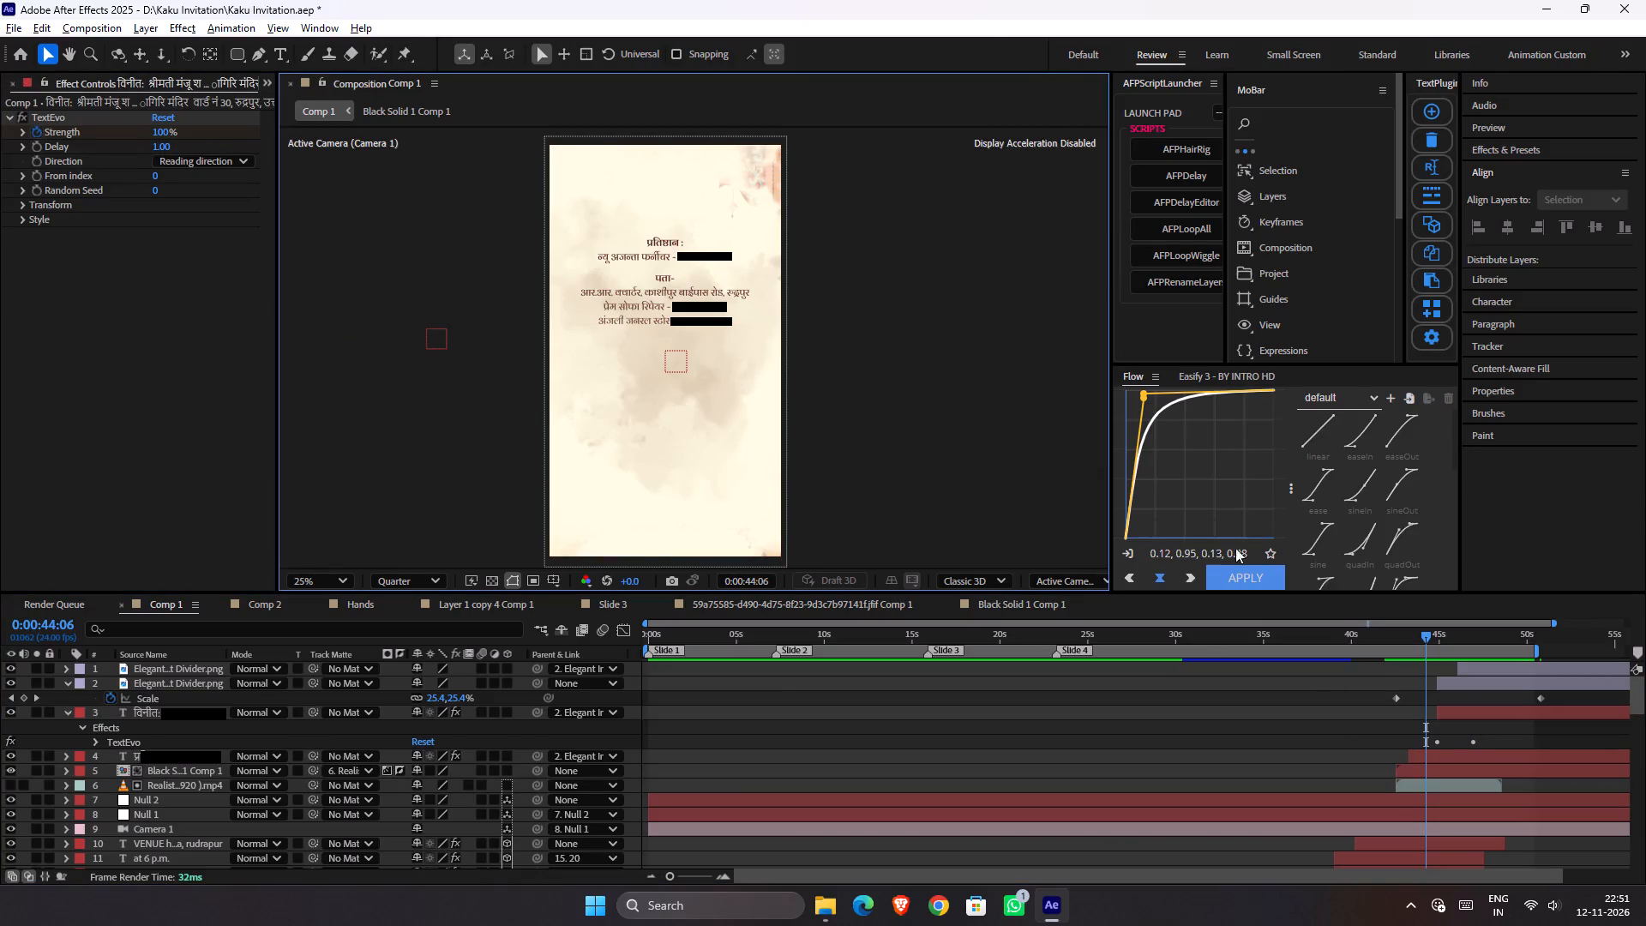
left_click(1380, 641)
key("space")
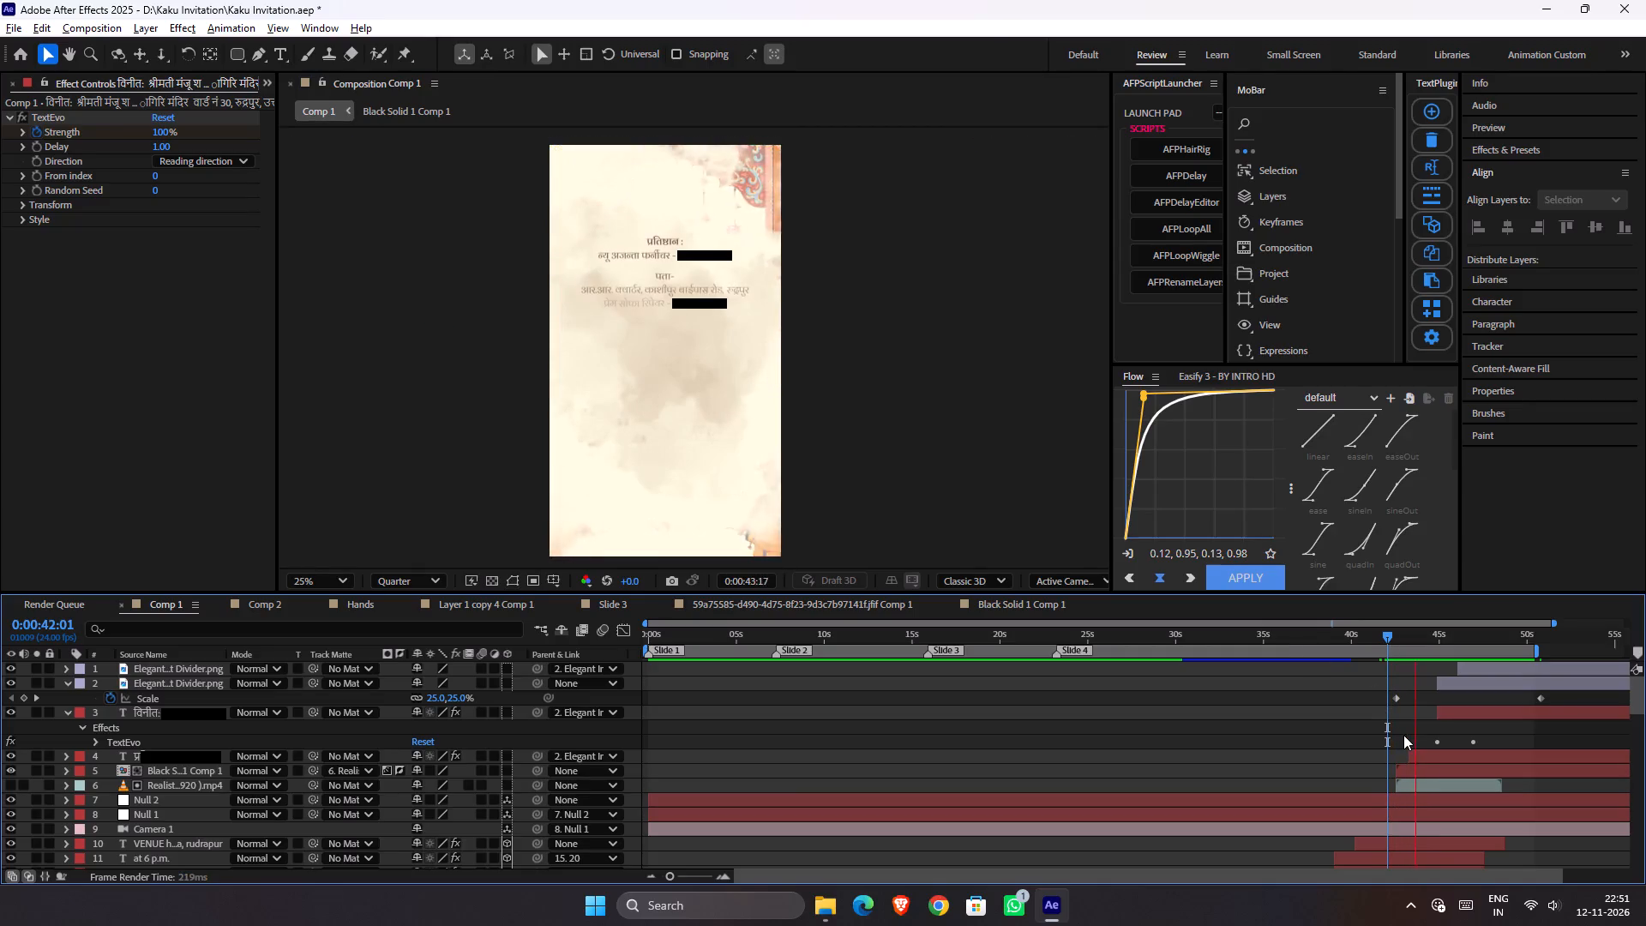
key("space")
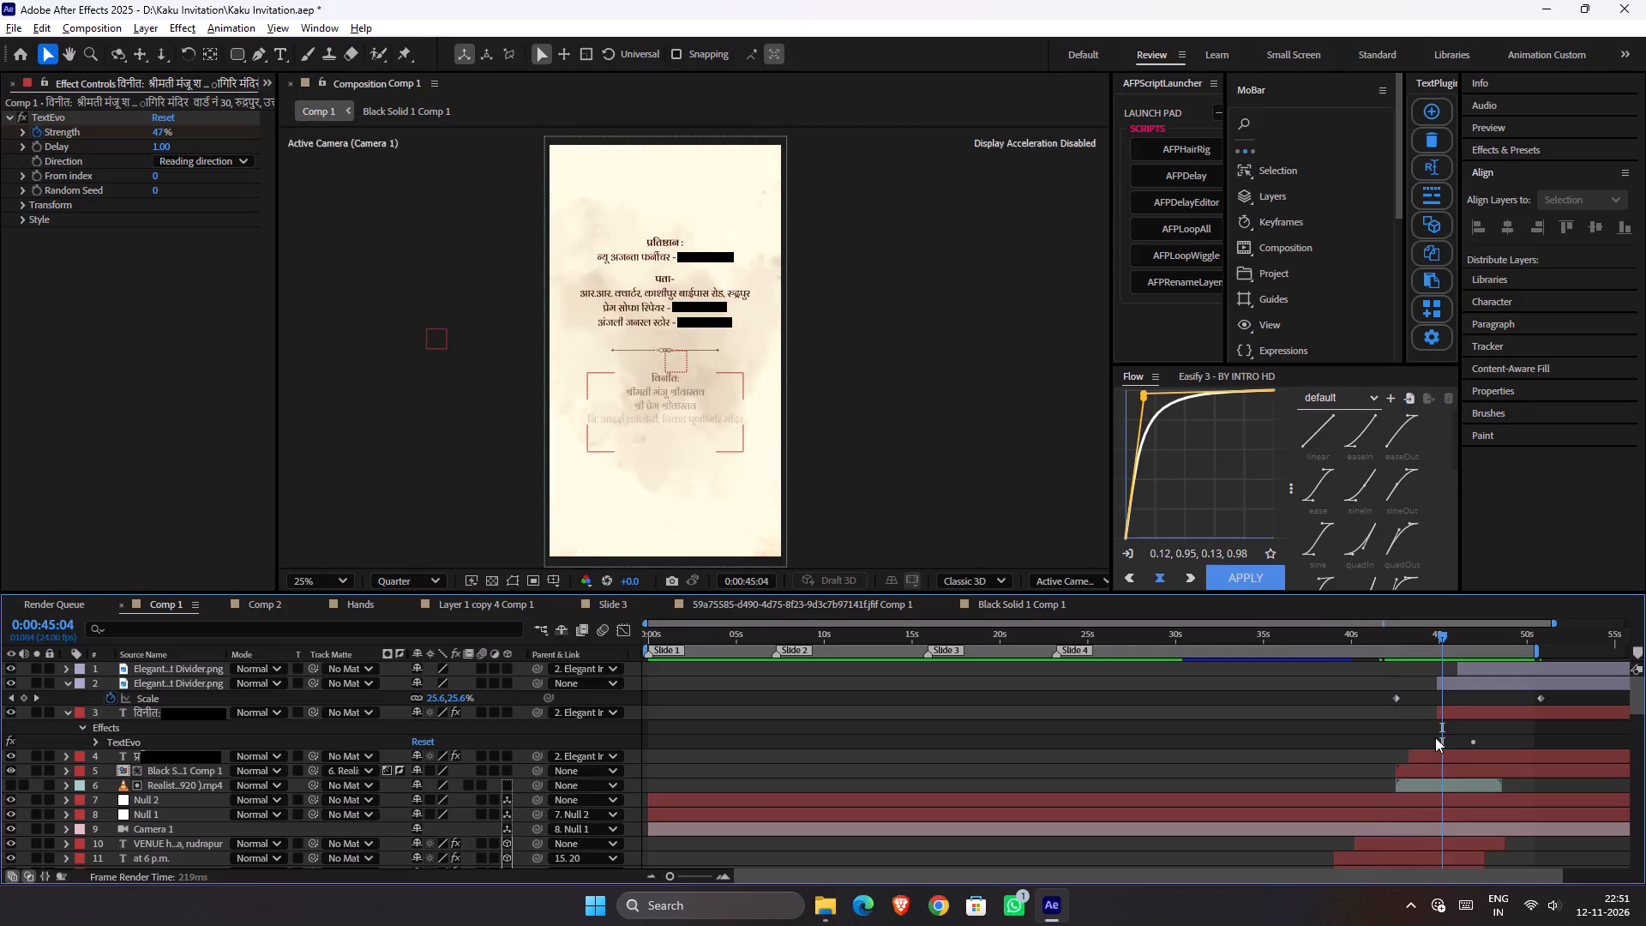
Shift the middle divider layer earlier to start at about 0:00:44:09 and preview from 0:00:42:11.
scroll(1435, 737, "up", 7, "alt")
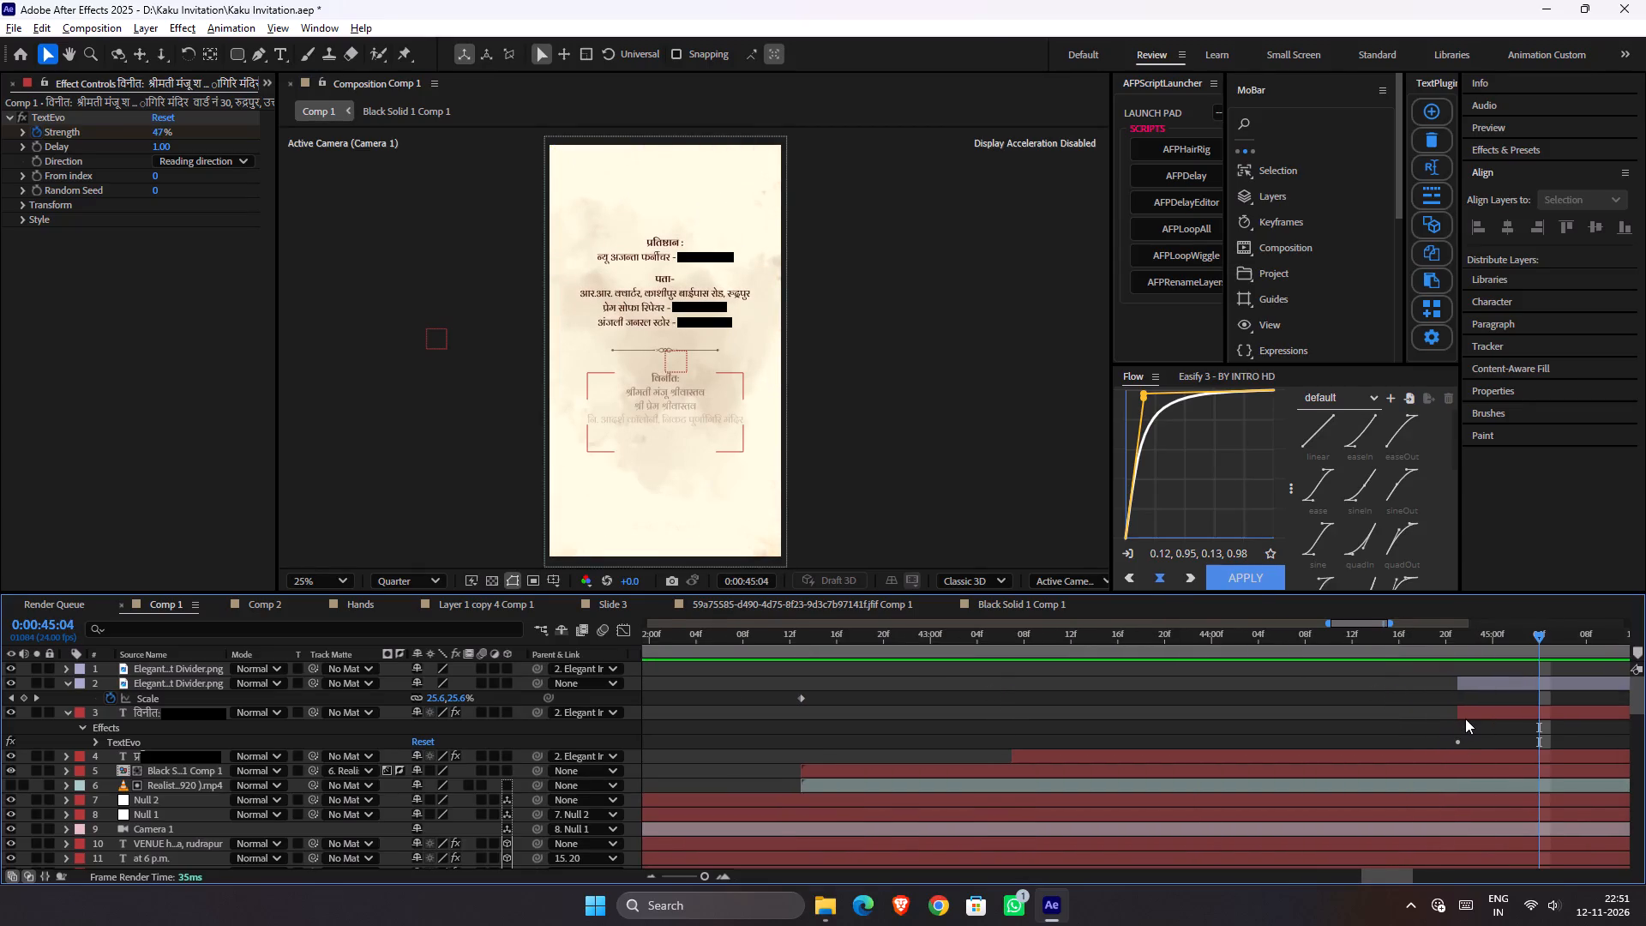
scroll(1465, 718, "down", 1, "alt")
left_click_drag(1475, 683, 1475, 682)
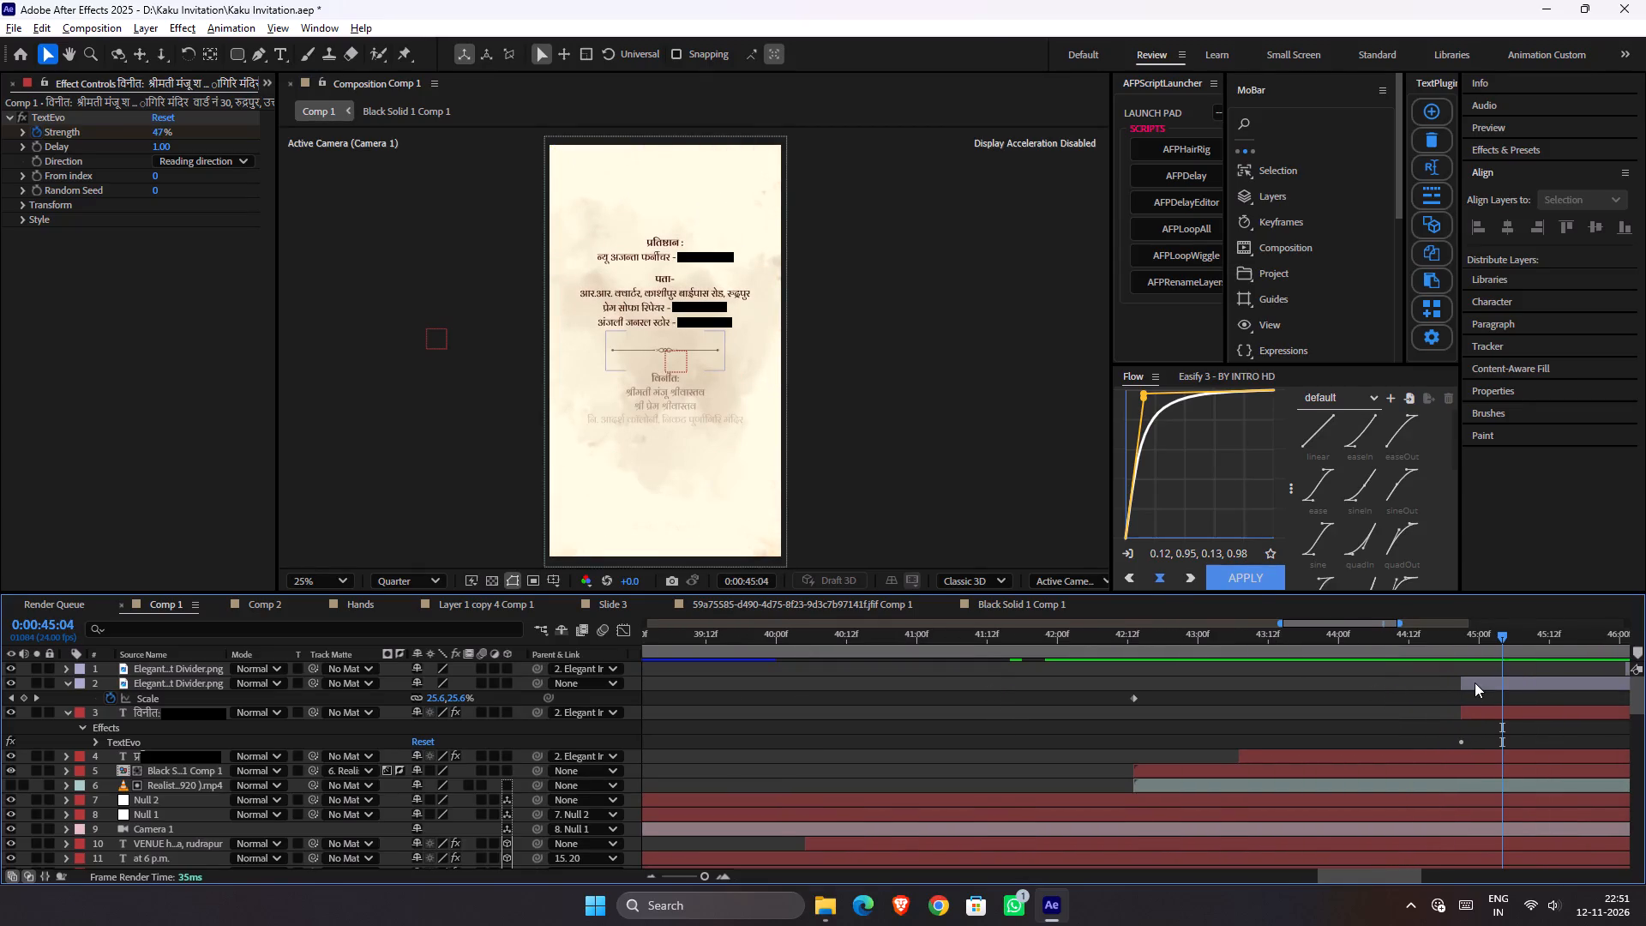
left_click_drag(1475, 682, 1405, 682)
left_click(1120, 638)
key("space")
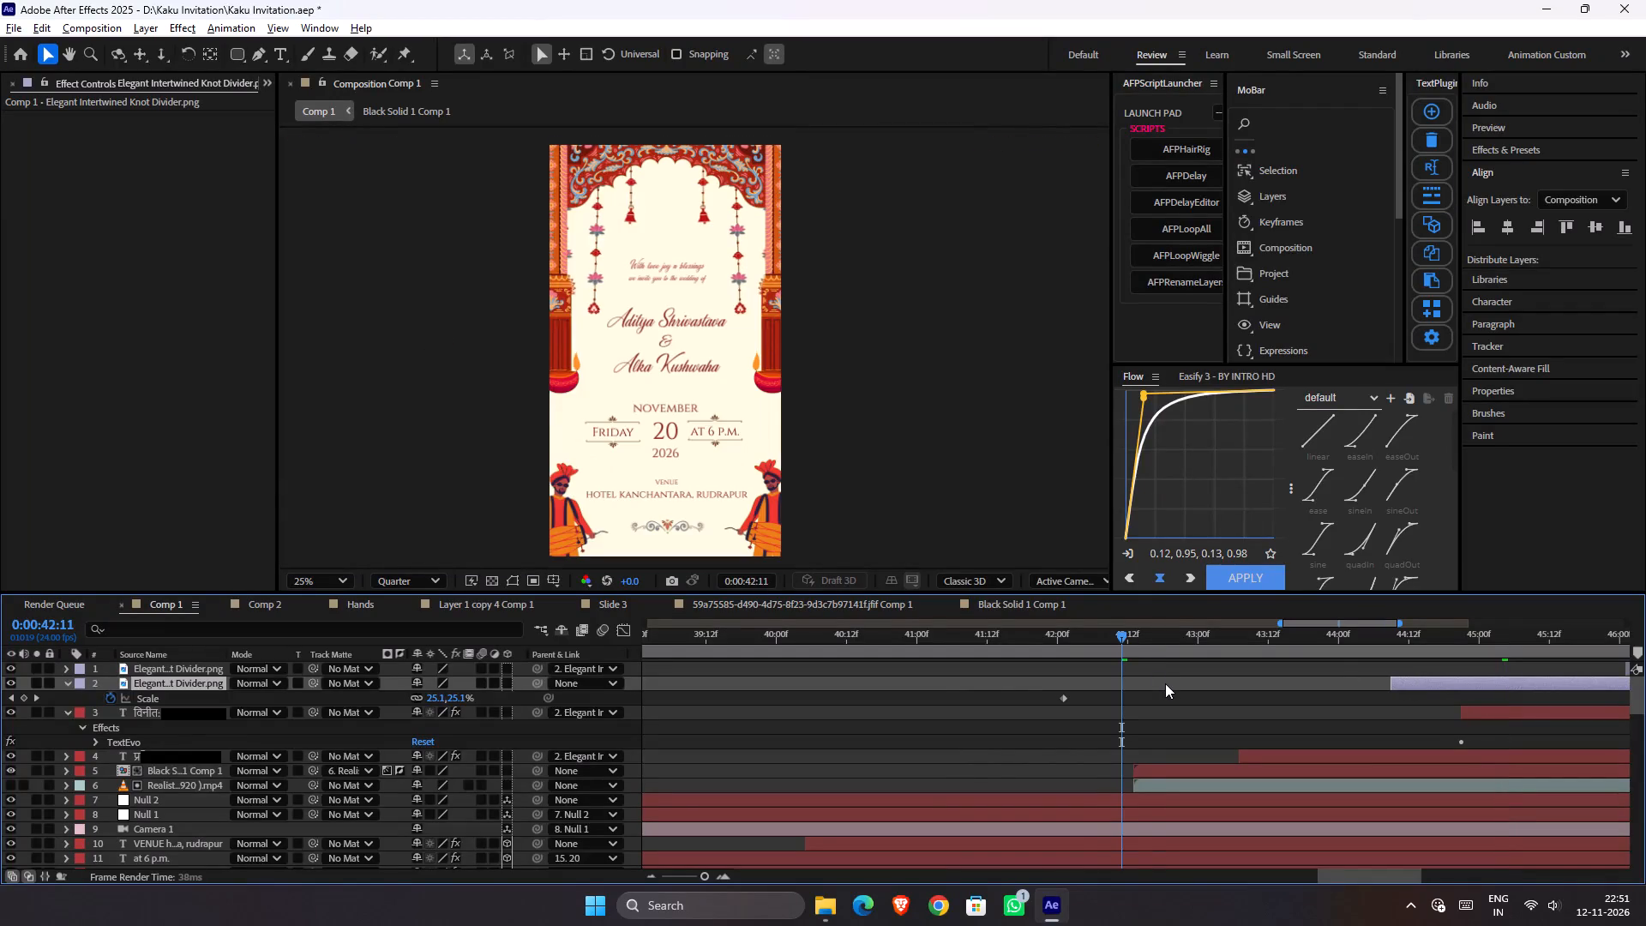
scroll(1166, 684, "down", 5, "shift")
scroll(1168, 688, "up", 2, "shift")
scroll(1168, 688, "down", 1, "shift")
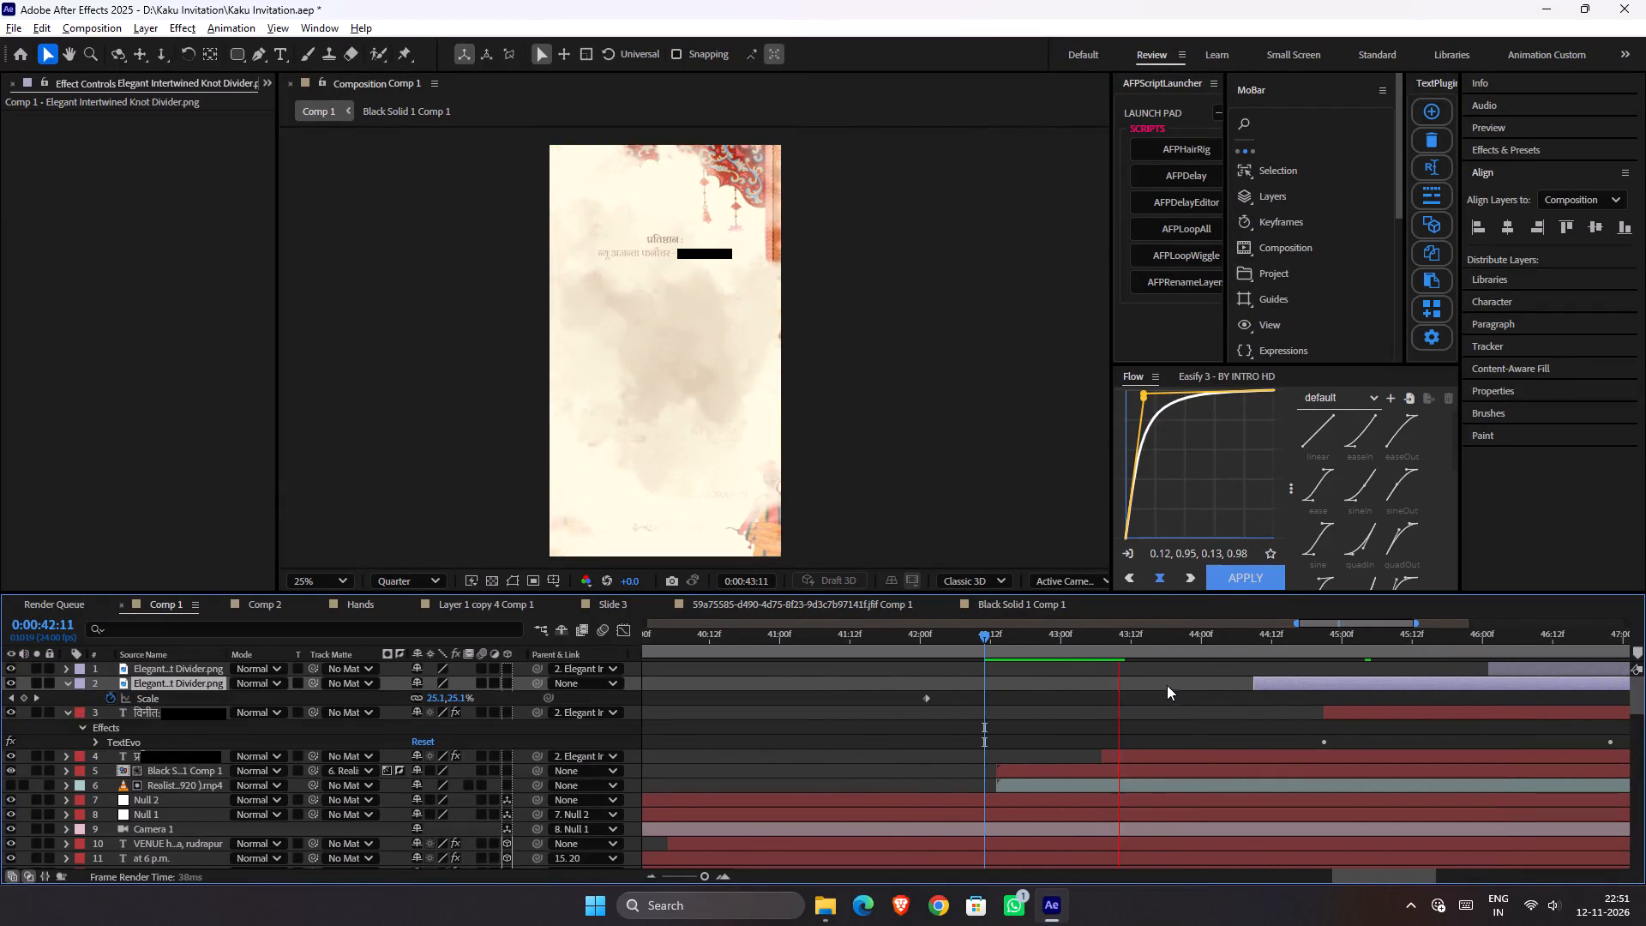
key("space")
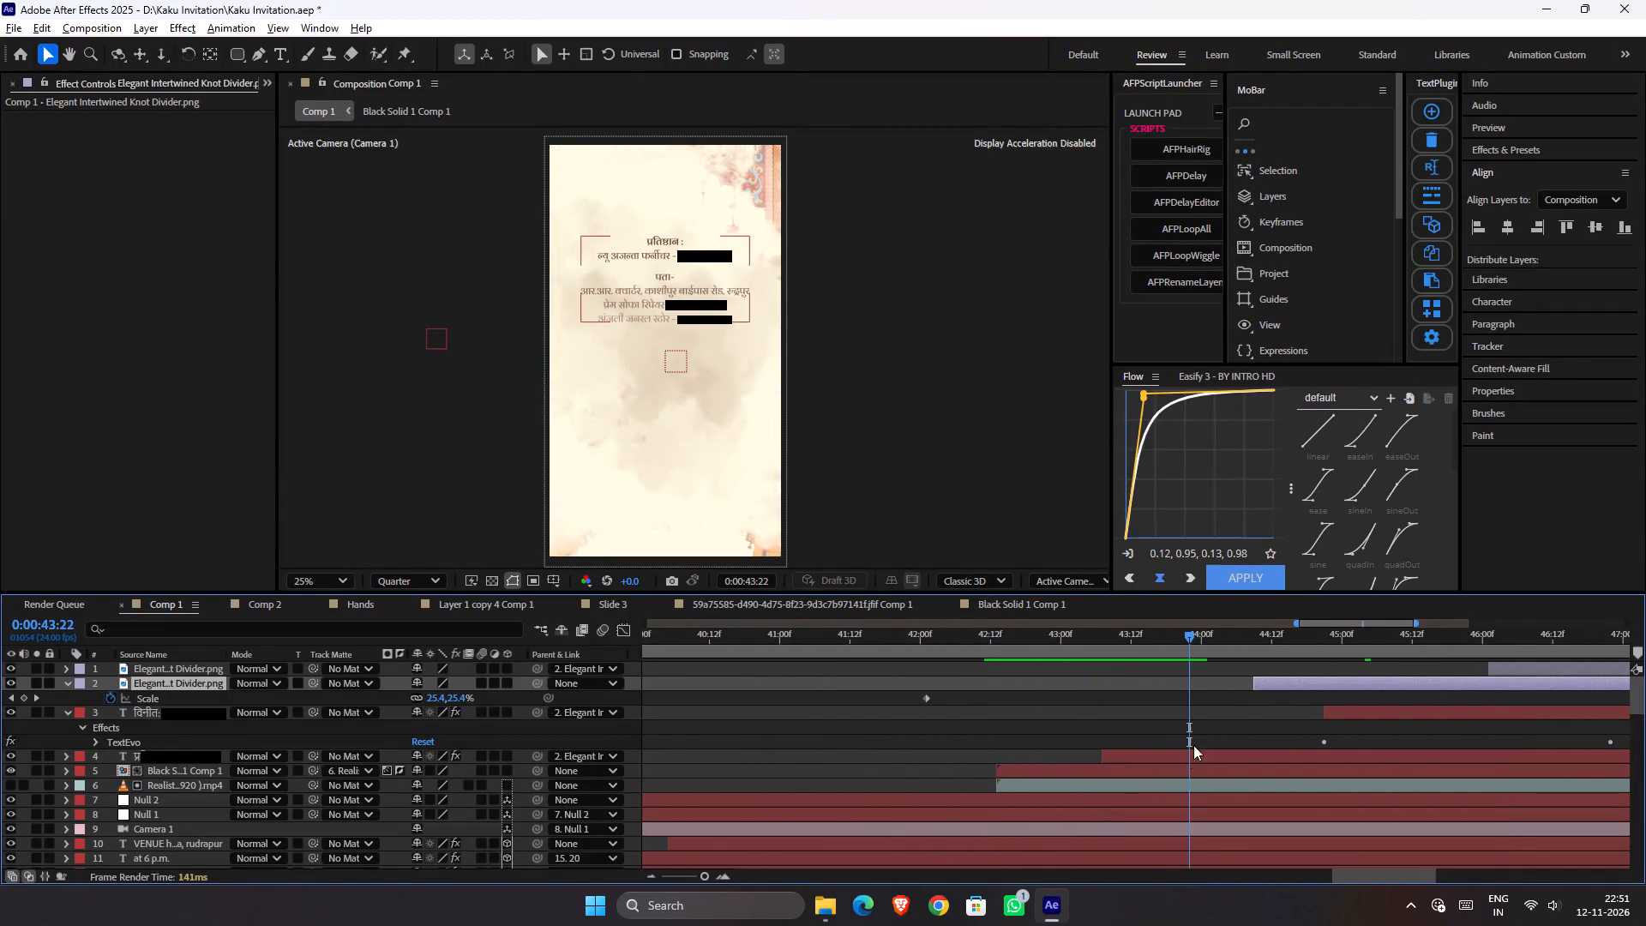
Shift the middle divider, layer 2, earlier to start at 0:00:43:22.
left_click_drag(1273, 682, 1228, 682)
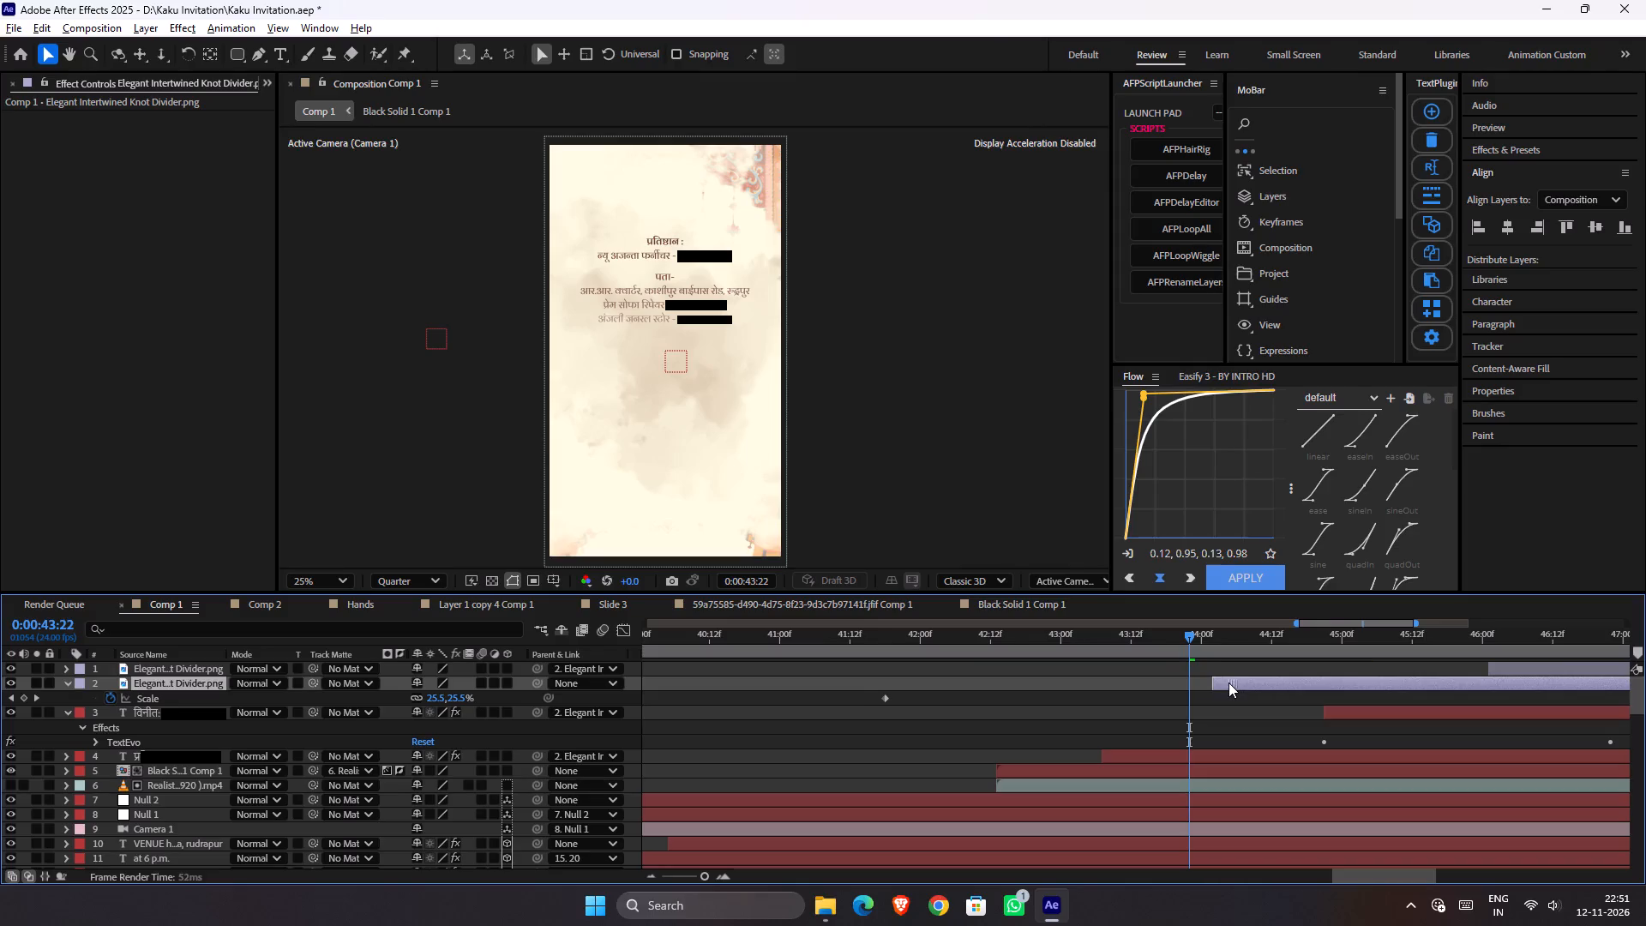
left_click_drag(1228, 682, 1207, 682)
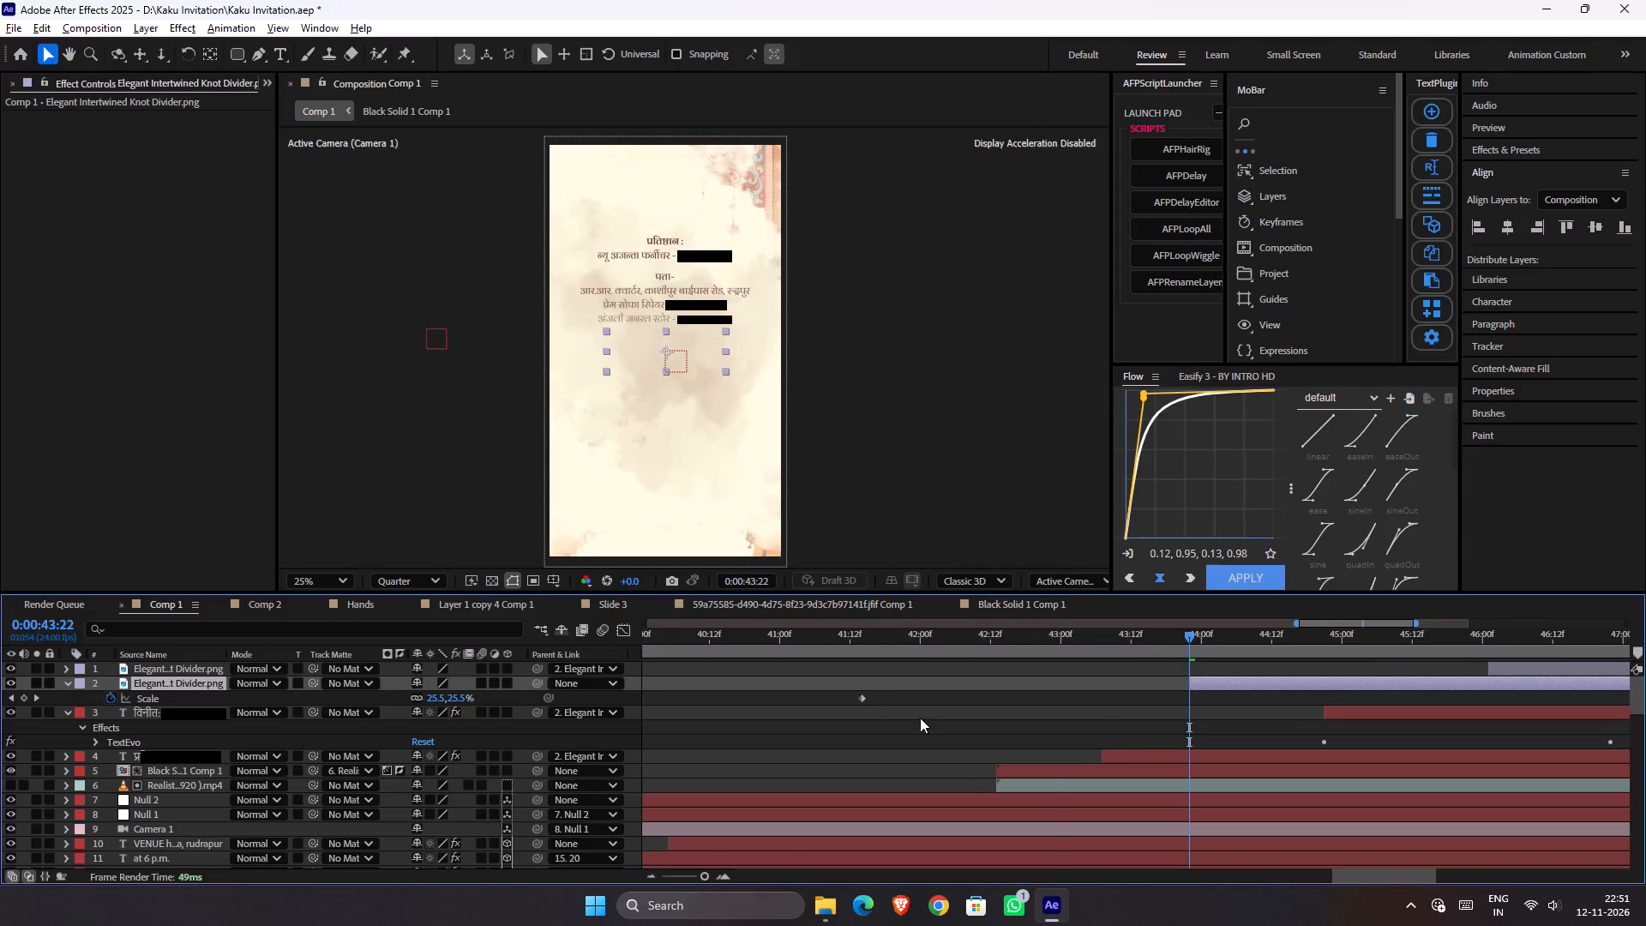
Move both Scale keyframes of the middle divider later, aligning the first with the start of layer 5 at about 0:00:42:13.
scroll(922, 719, "down", 1, "alt")
left_click_drag(875, 702, 1525, 707)
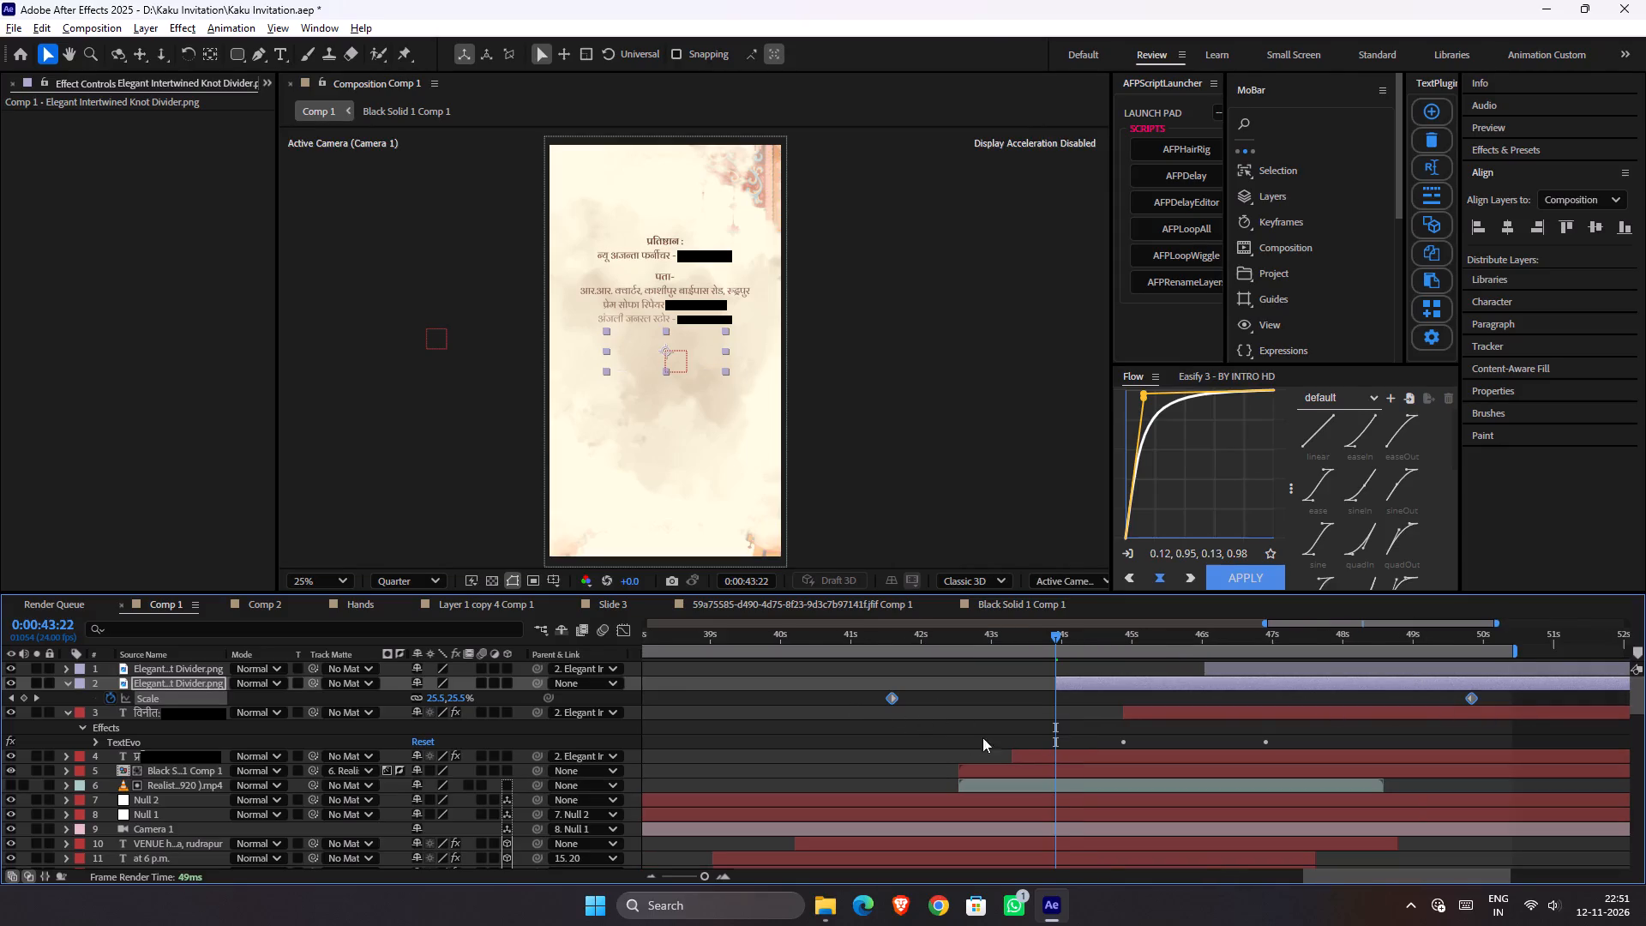
left_click_drag(892, 700, 964, 732)
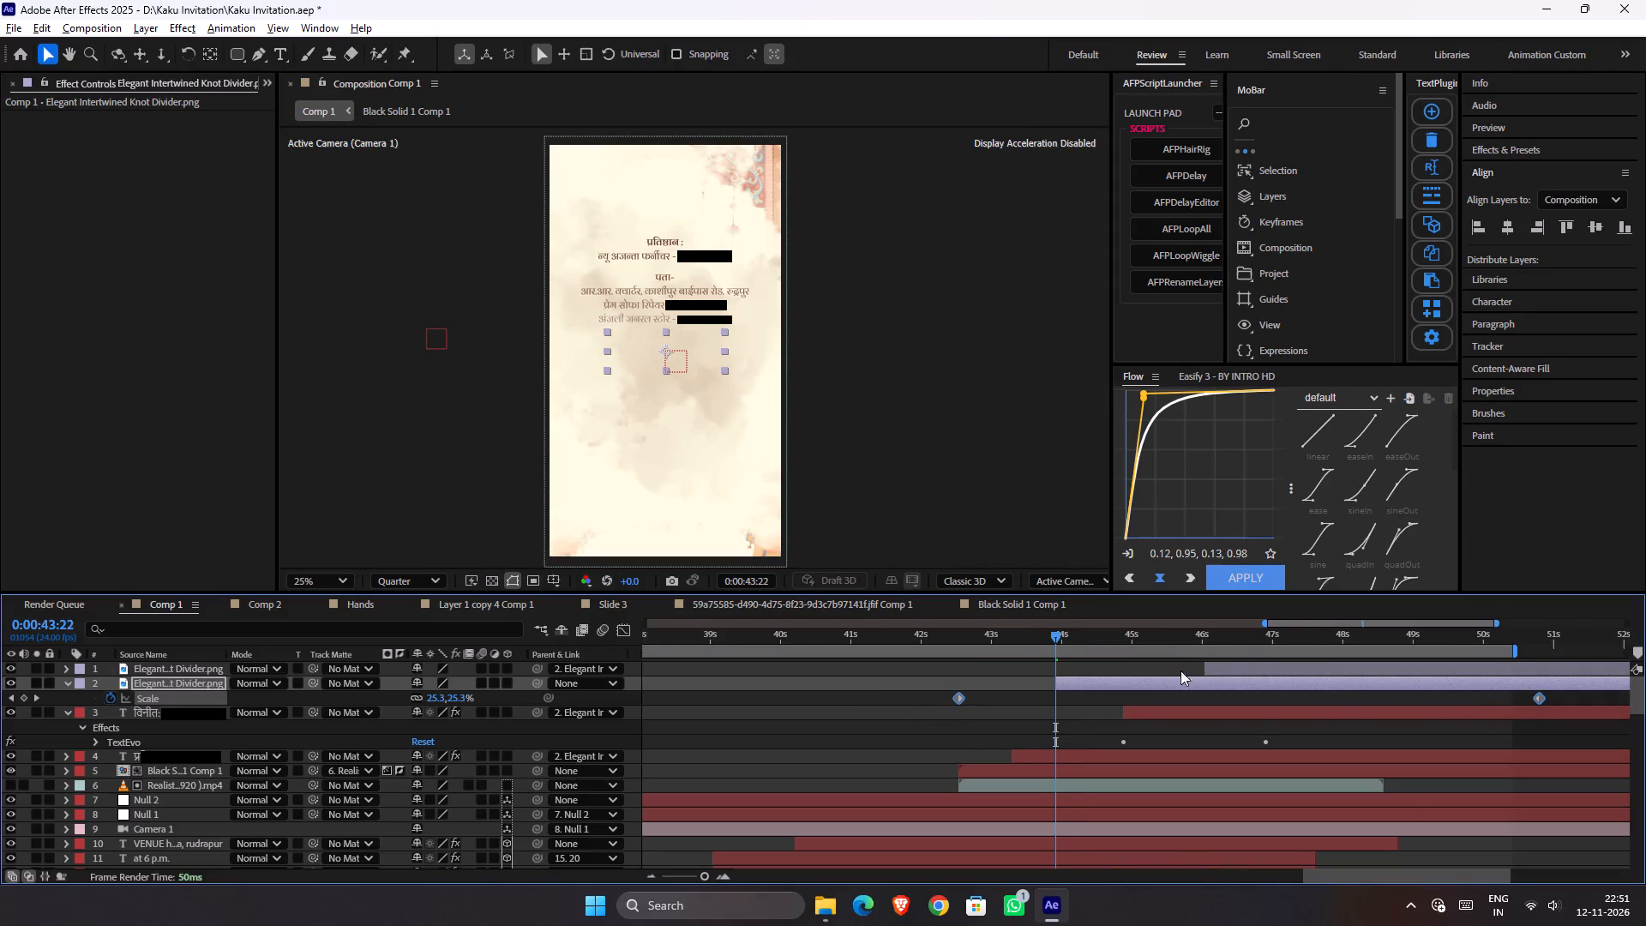
Shift the lower text block, layer 3, earlier to start at 0:00:43:22 and preview the reveal from 0:00:42:10.
left_click(1232, 664)
left_click_drag(1157, 713, 1139, 719)
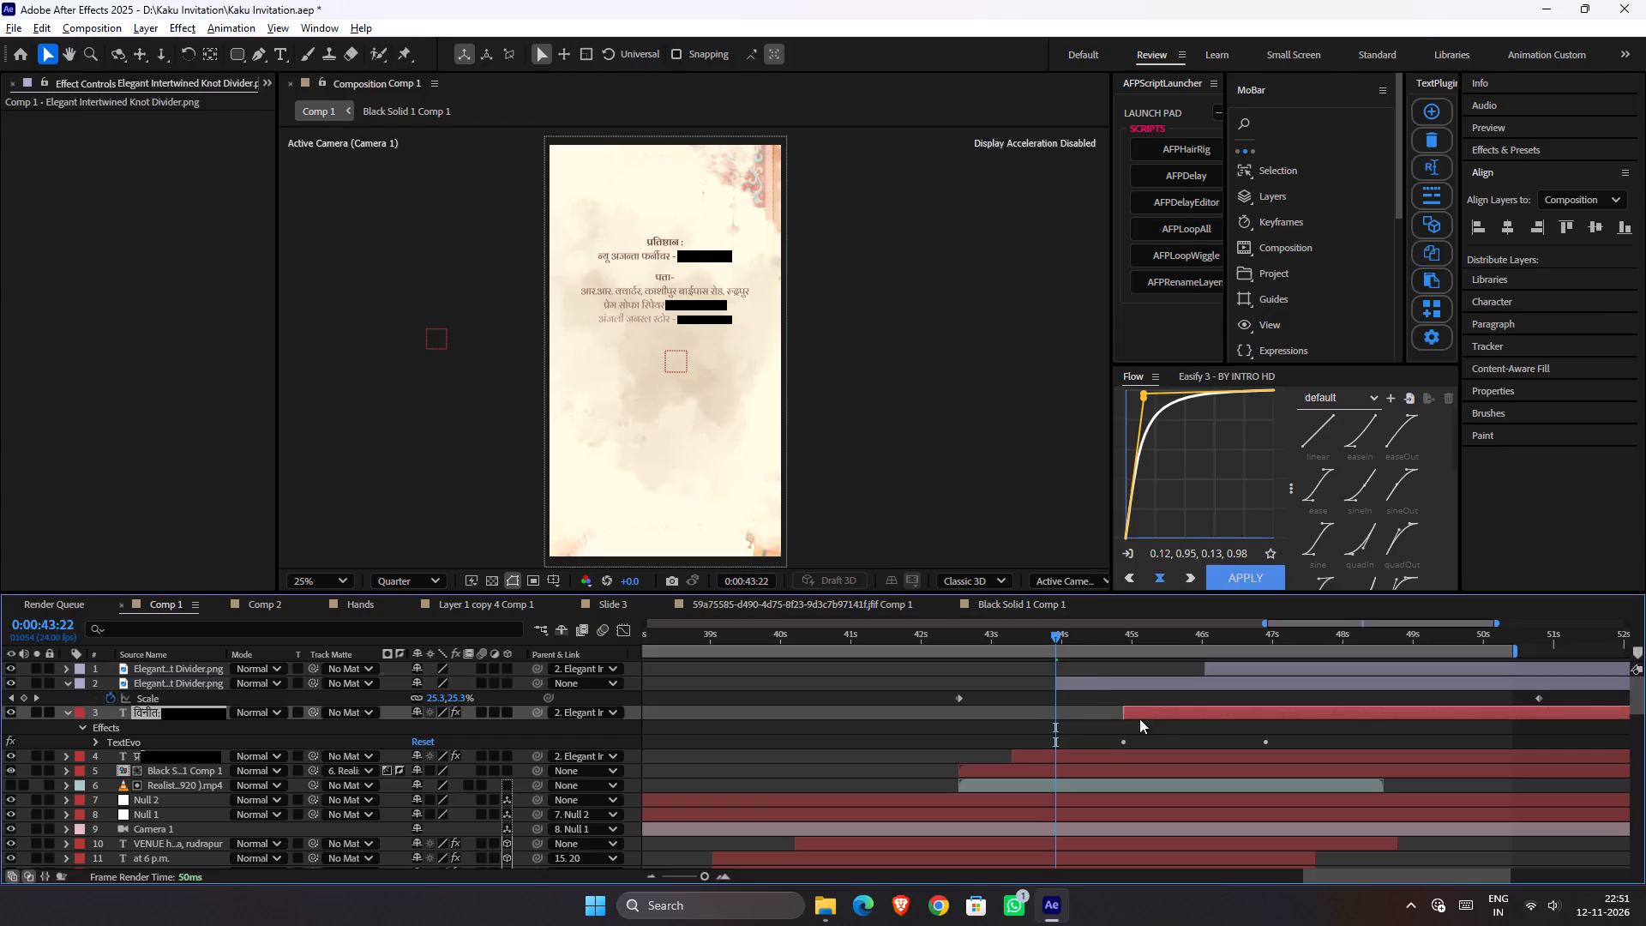
left_click_drag(1139, 719, 1090, 723)
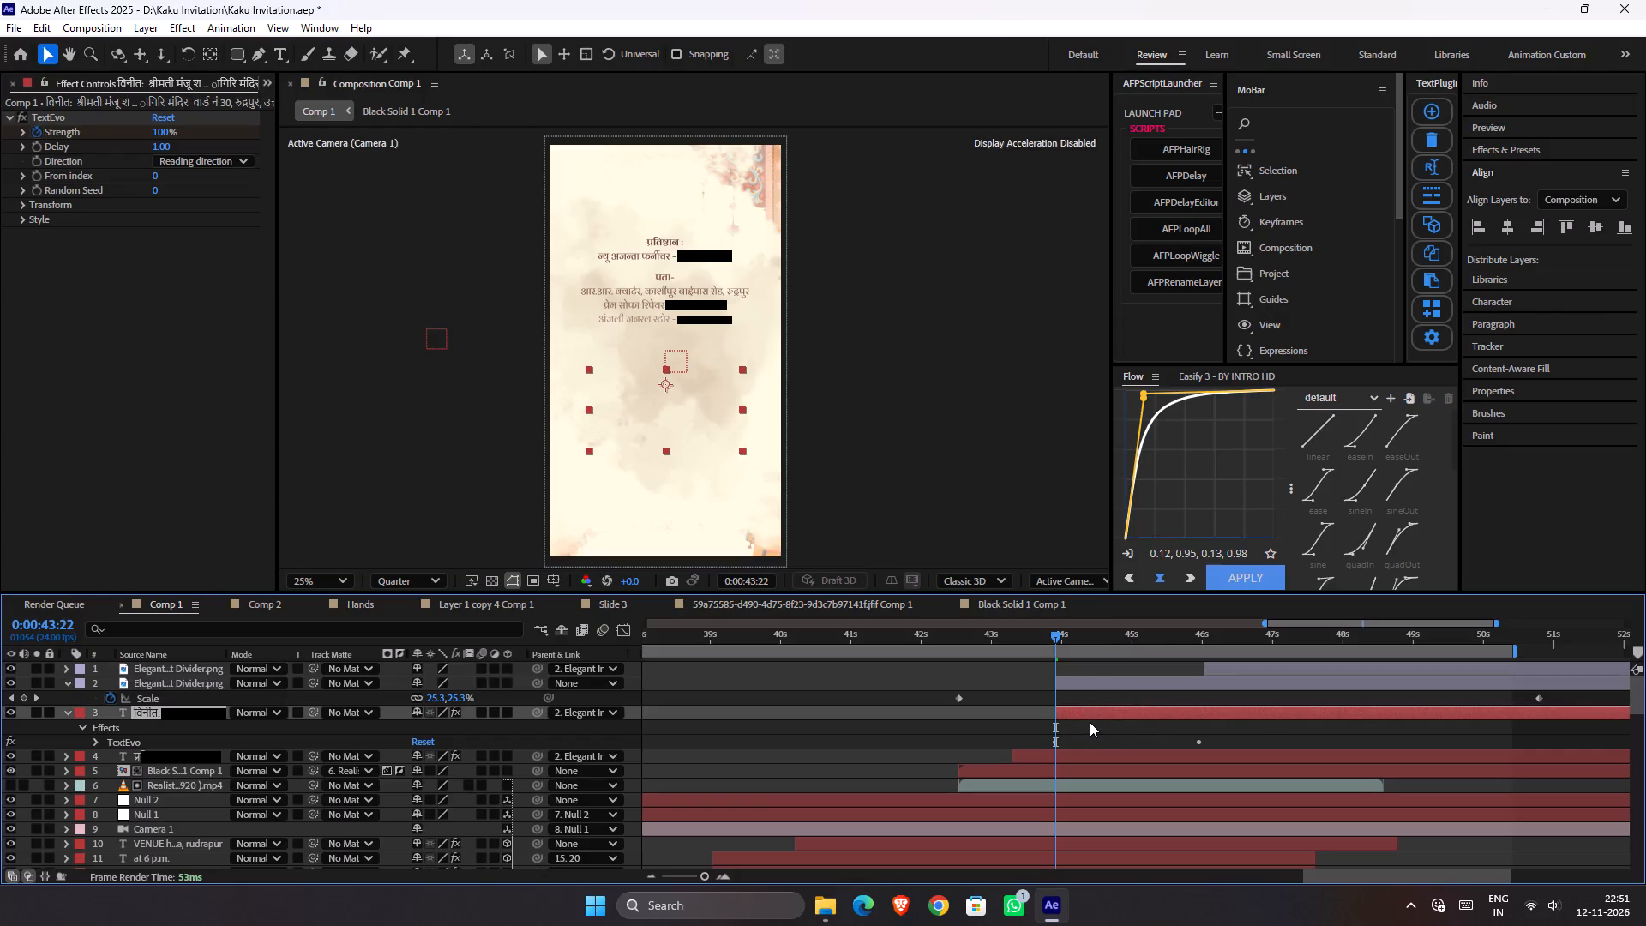
key("space")
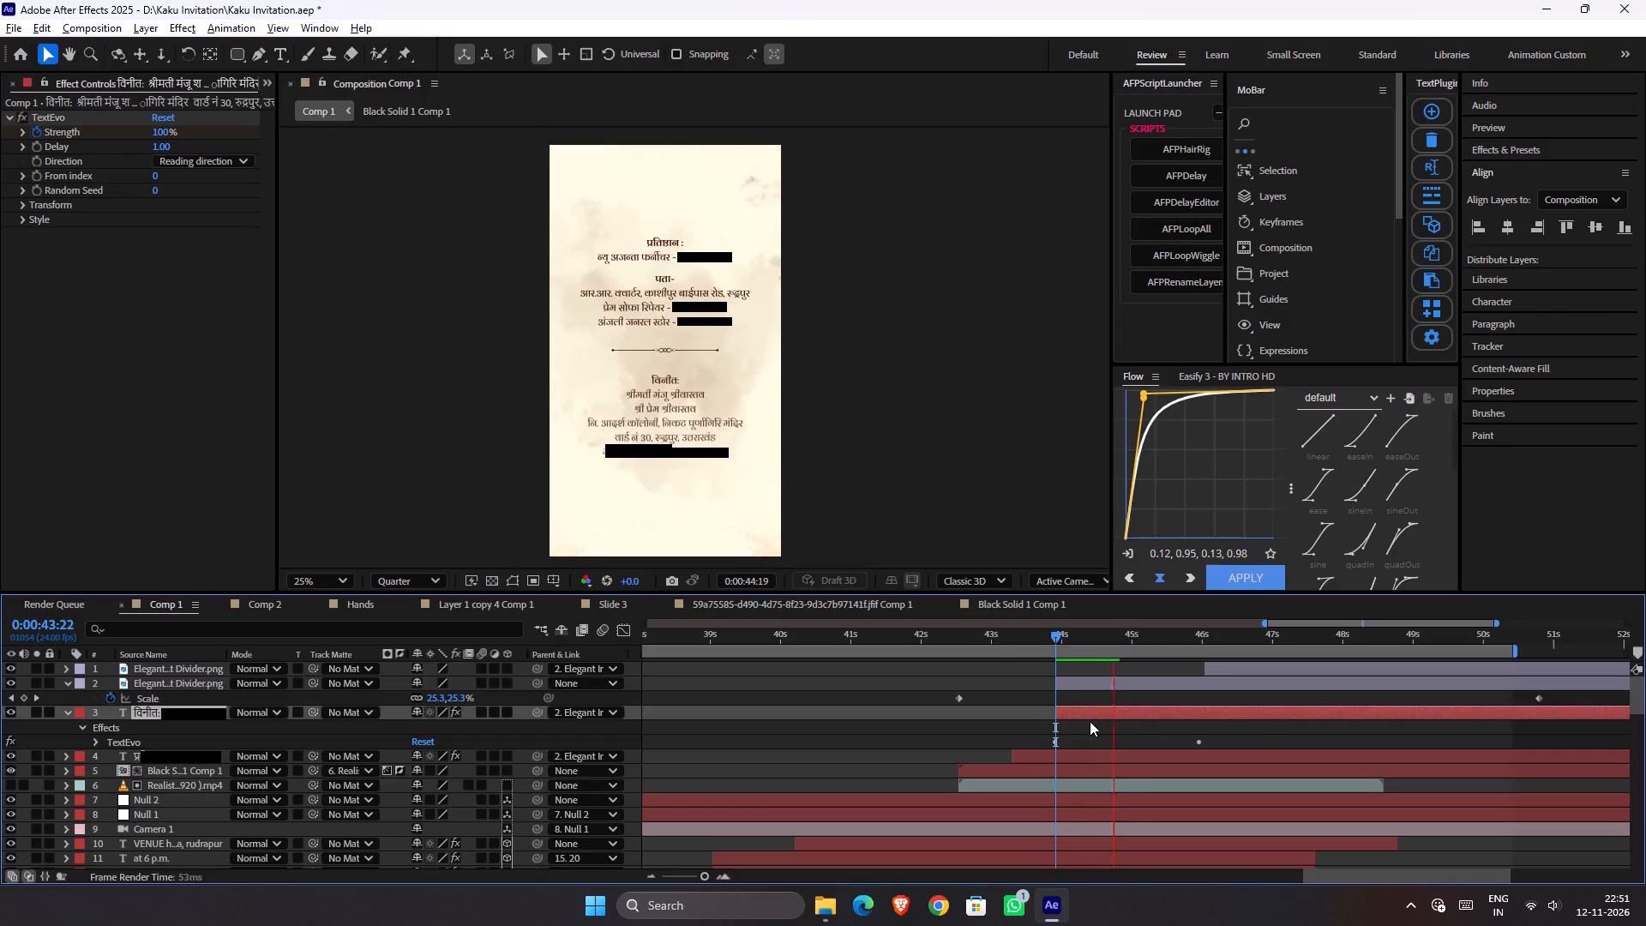
key("space")
left_click_drag(976, 636, 950, 645)
key("space")
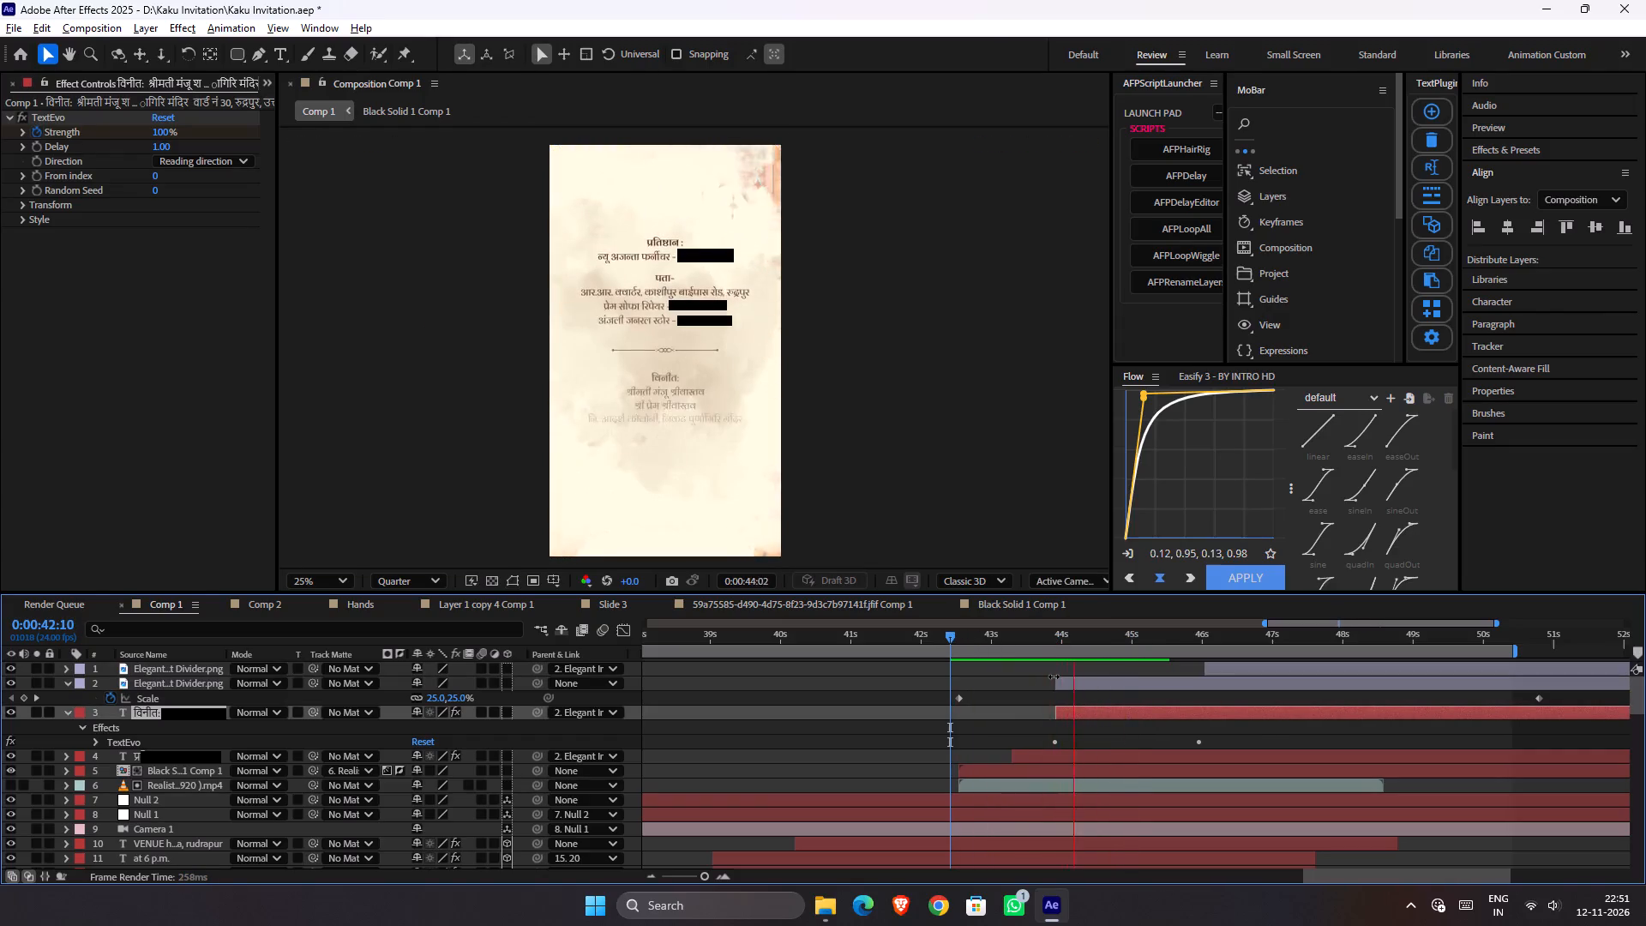
key("space")
key("space")
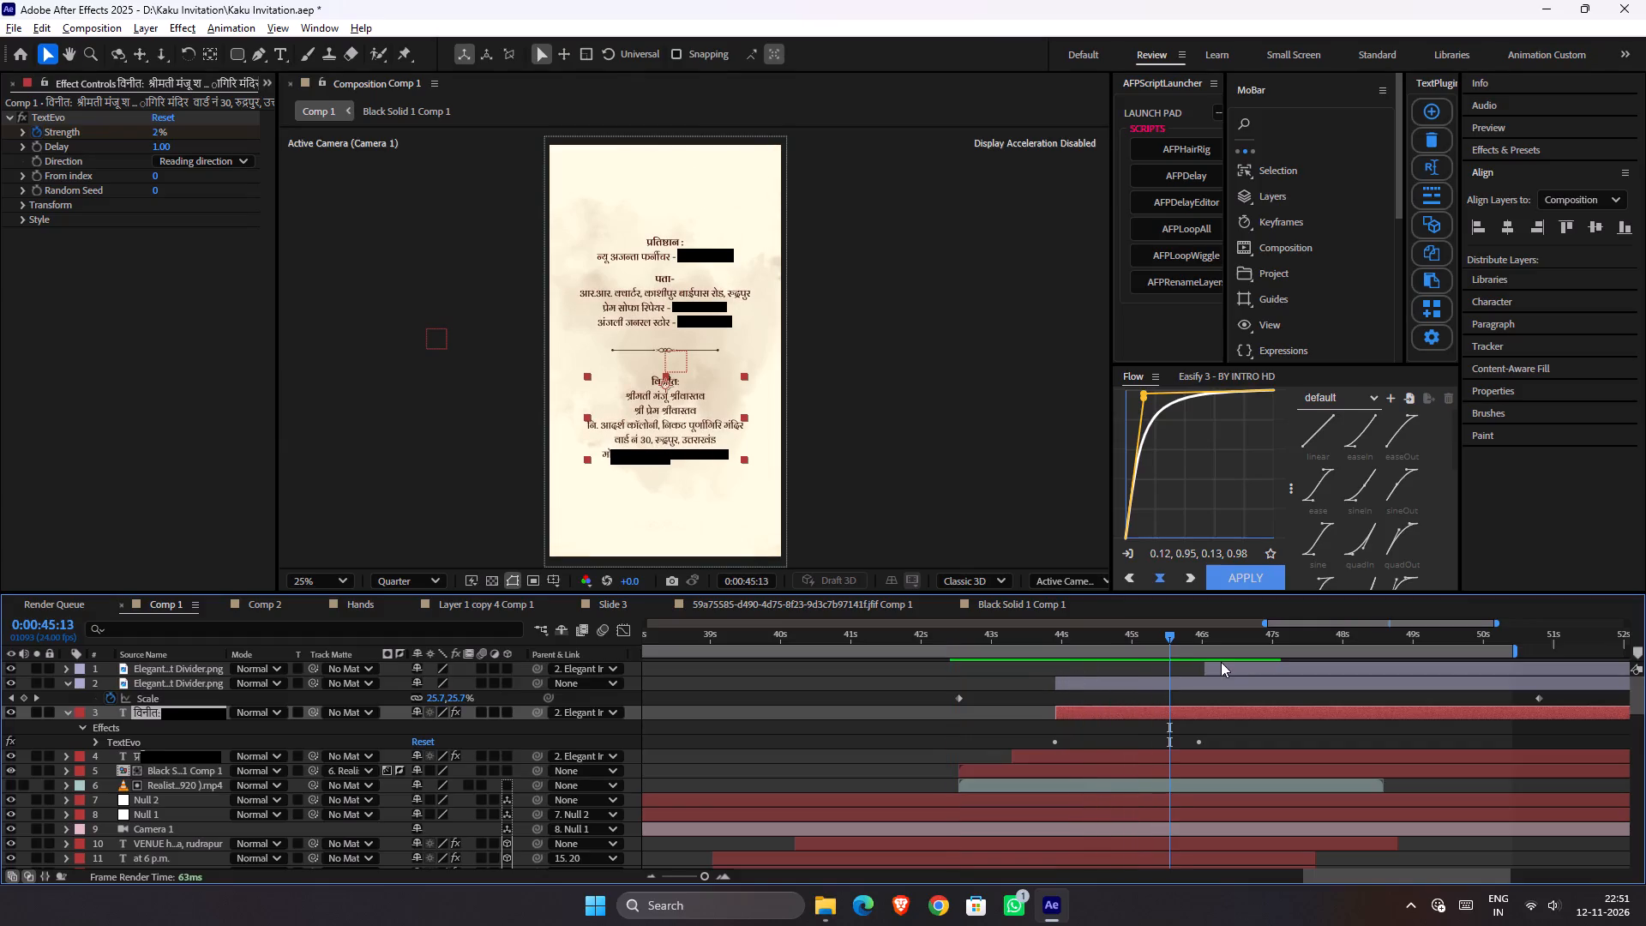
Shift the bottom divider, layer 1, earlier to start at about 0:00:44:16, previewing the reveal between adjustments.
left_click_drag(1222, 666, 1130, 671)
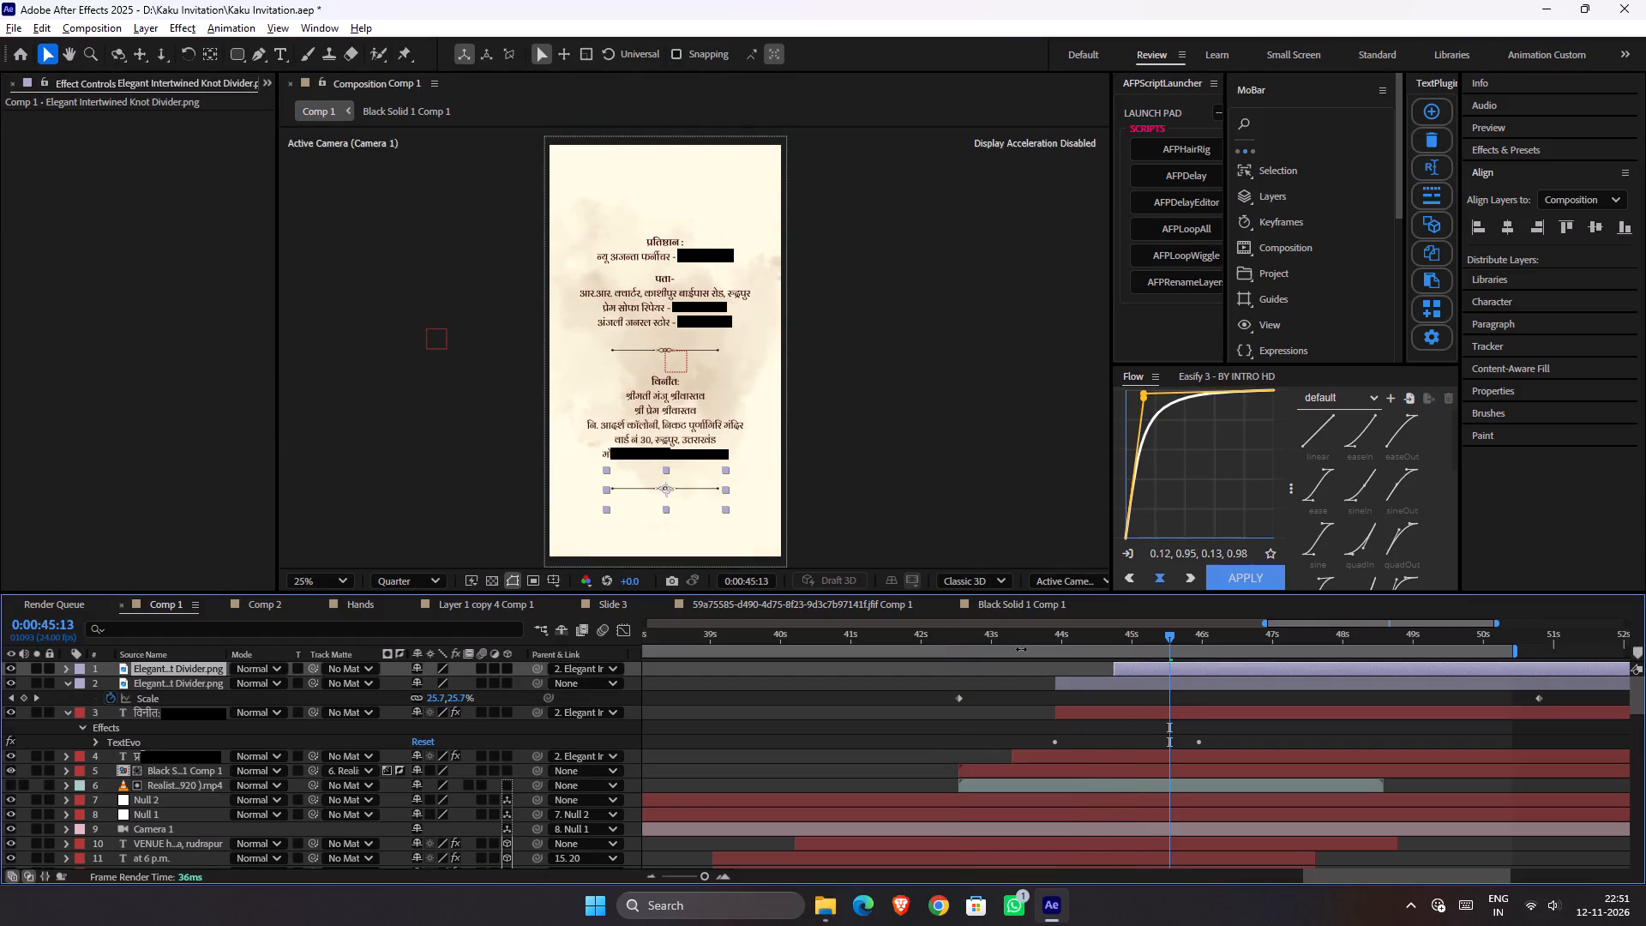
left_click(1028, 643)
key("space")
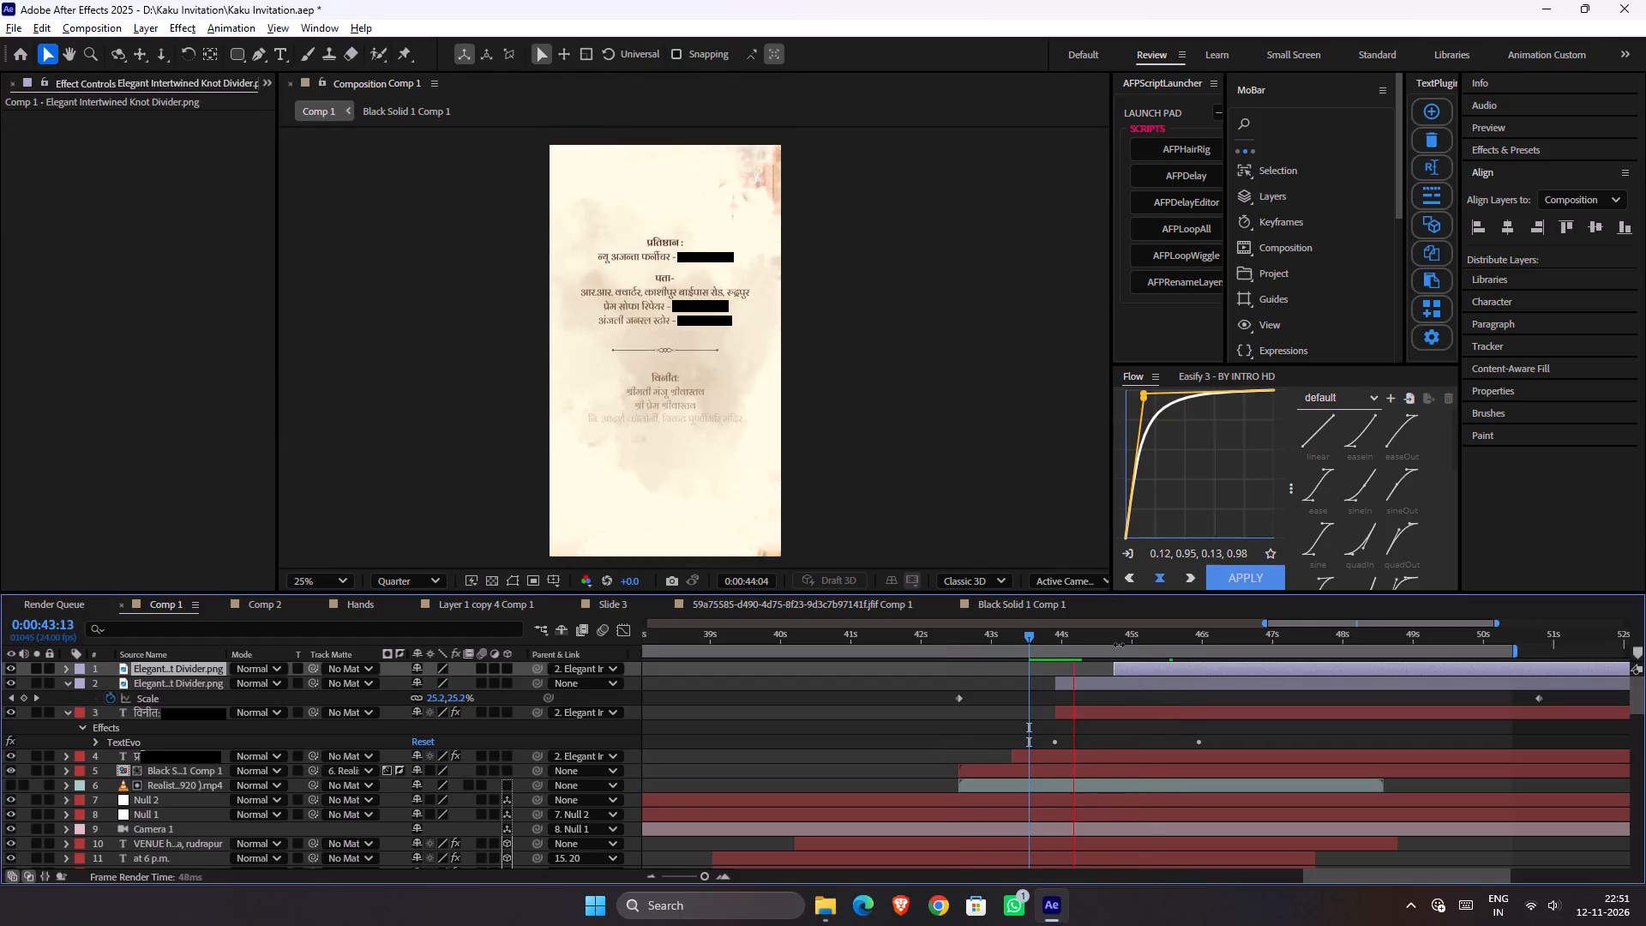
key("space")
key("space")
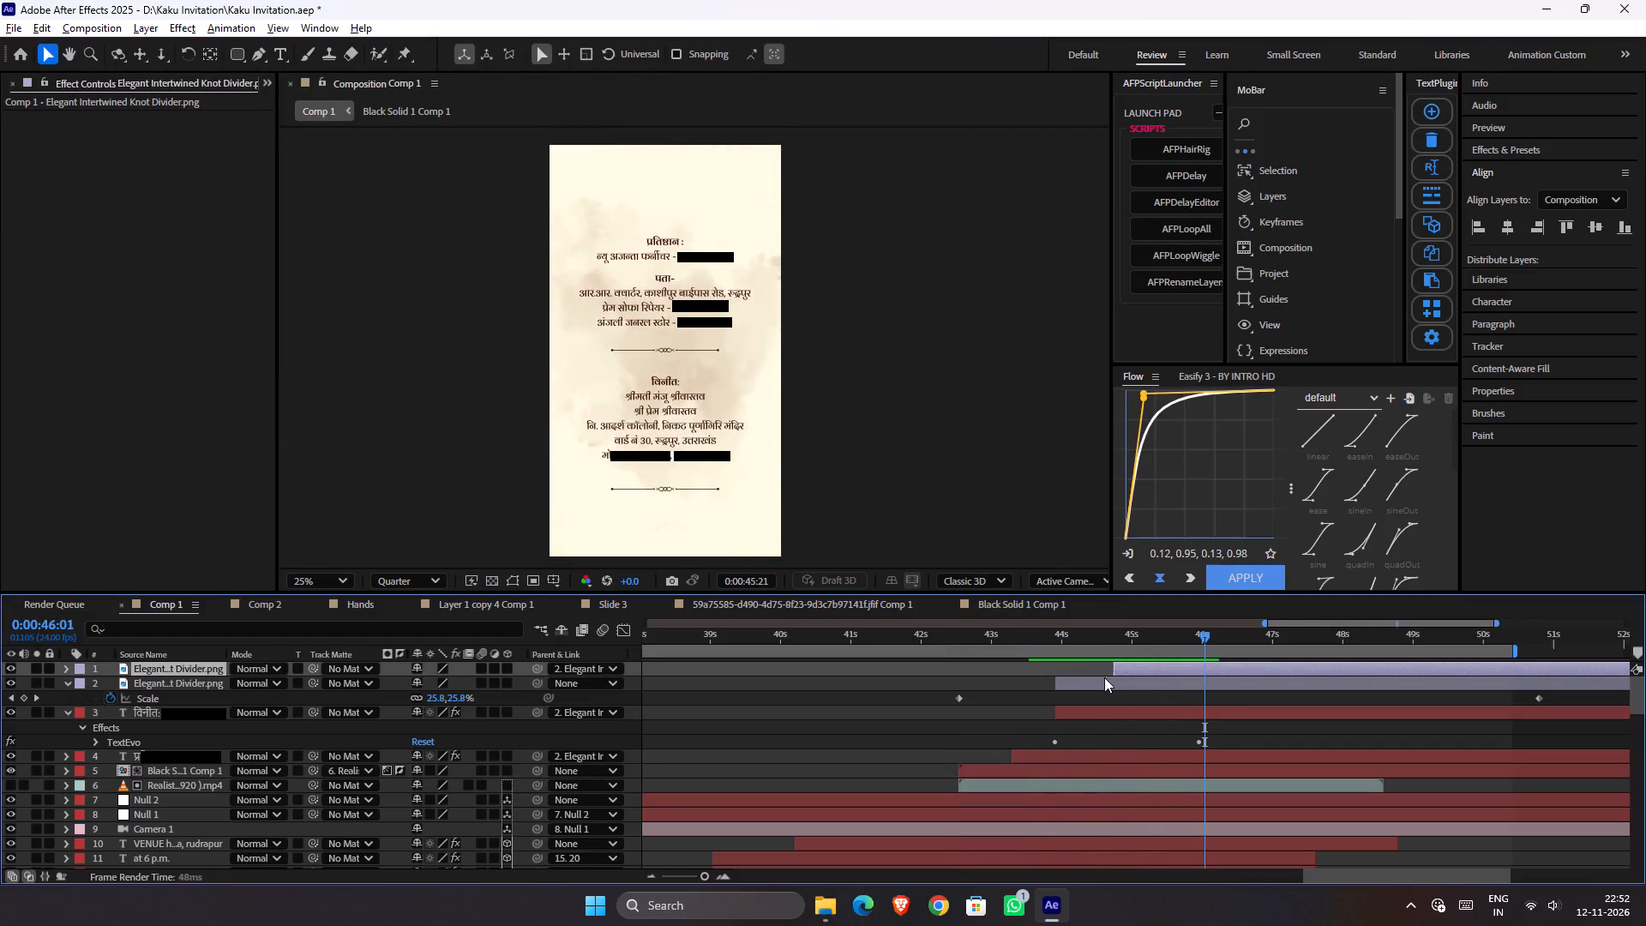
left_click_drag(1128, 667, 1115, 667)
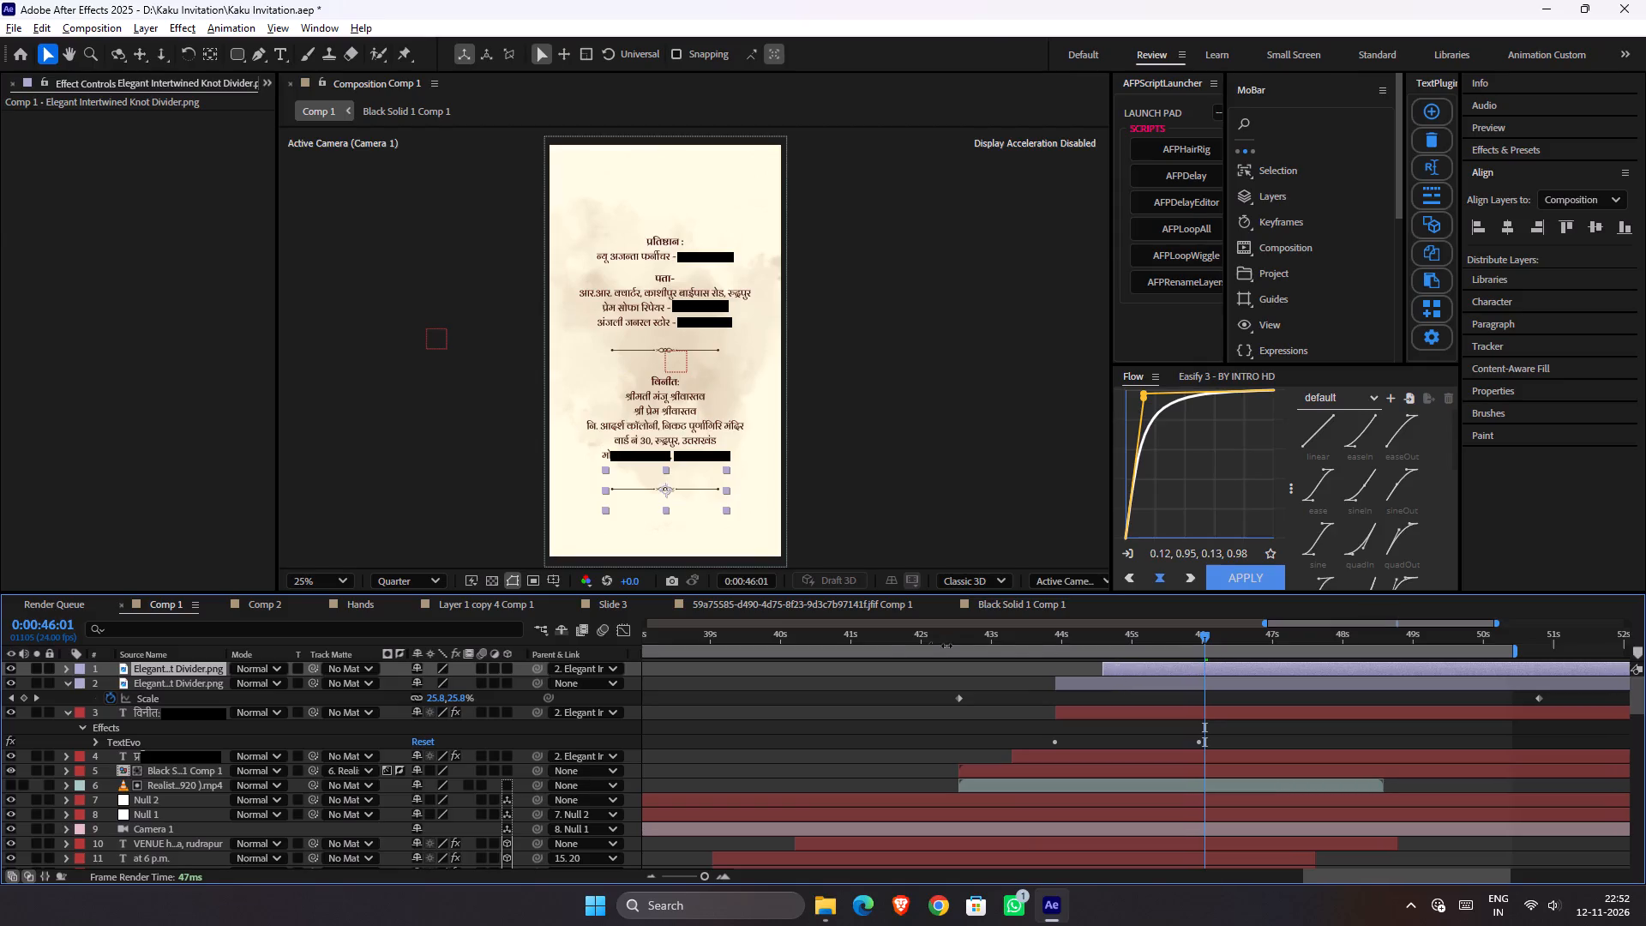
left_click(896, 638)
key("space")
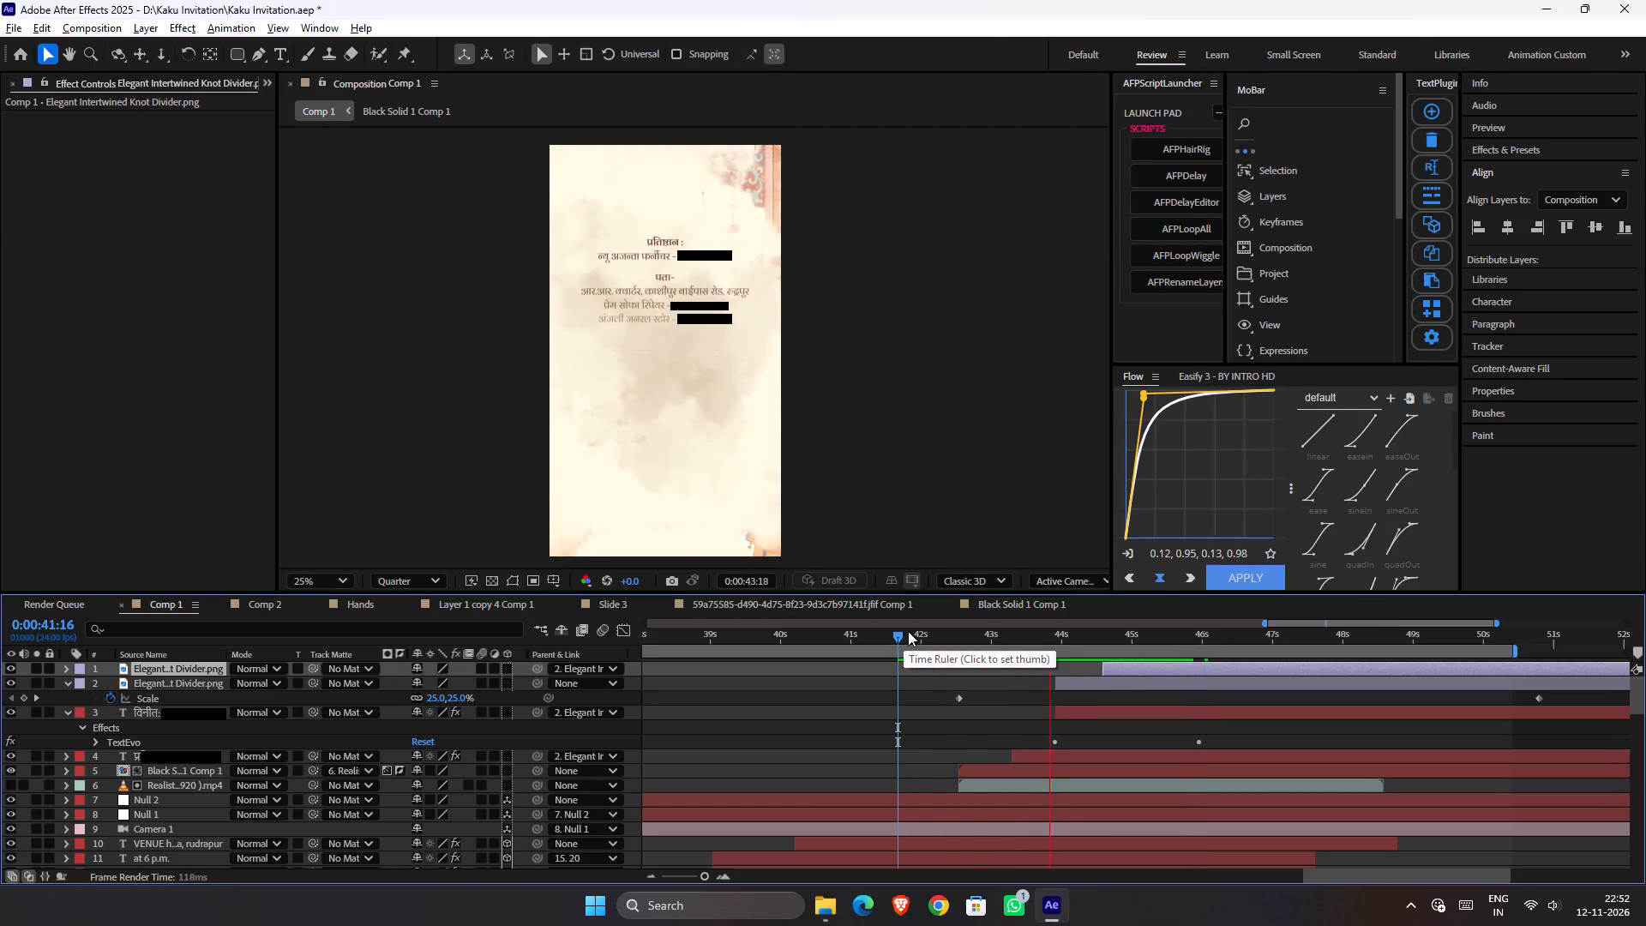
key("space")
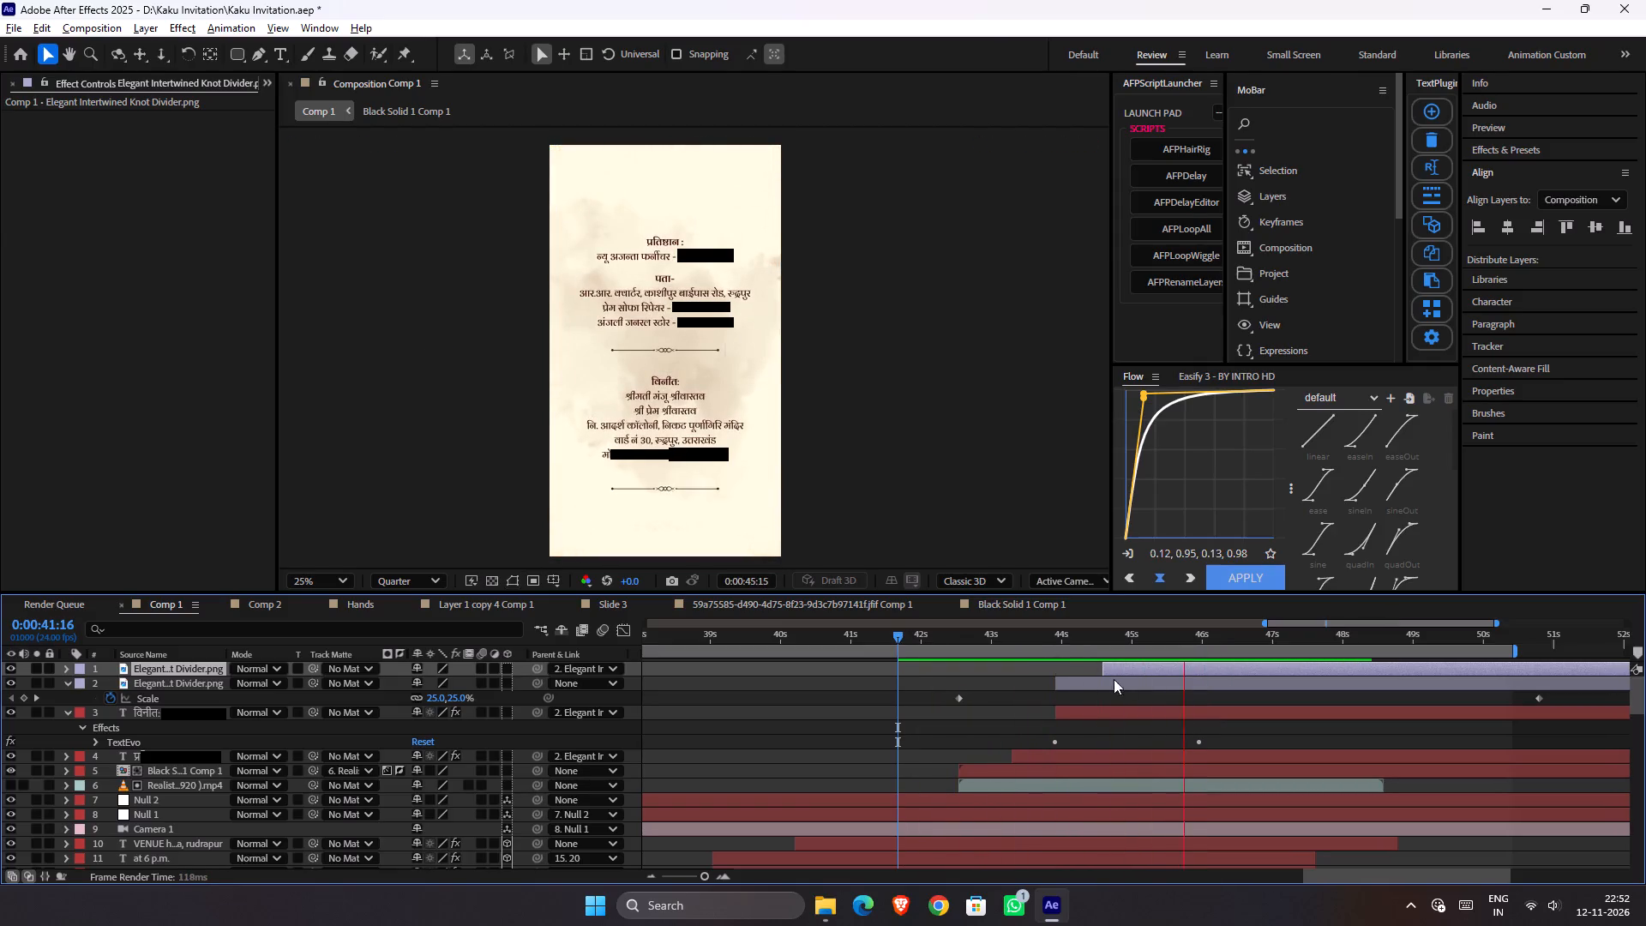
left_click(1132, 667)
key("space")
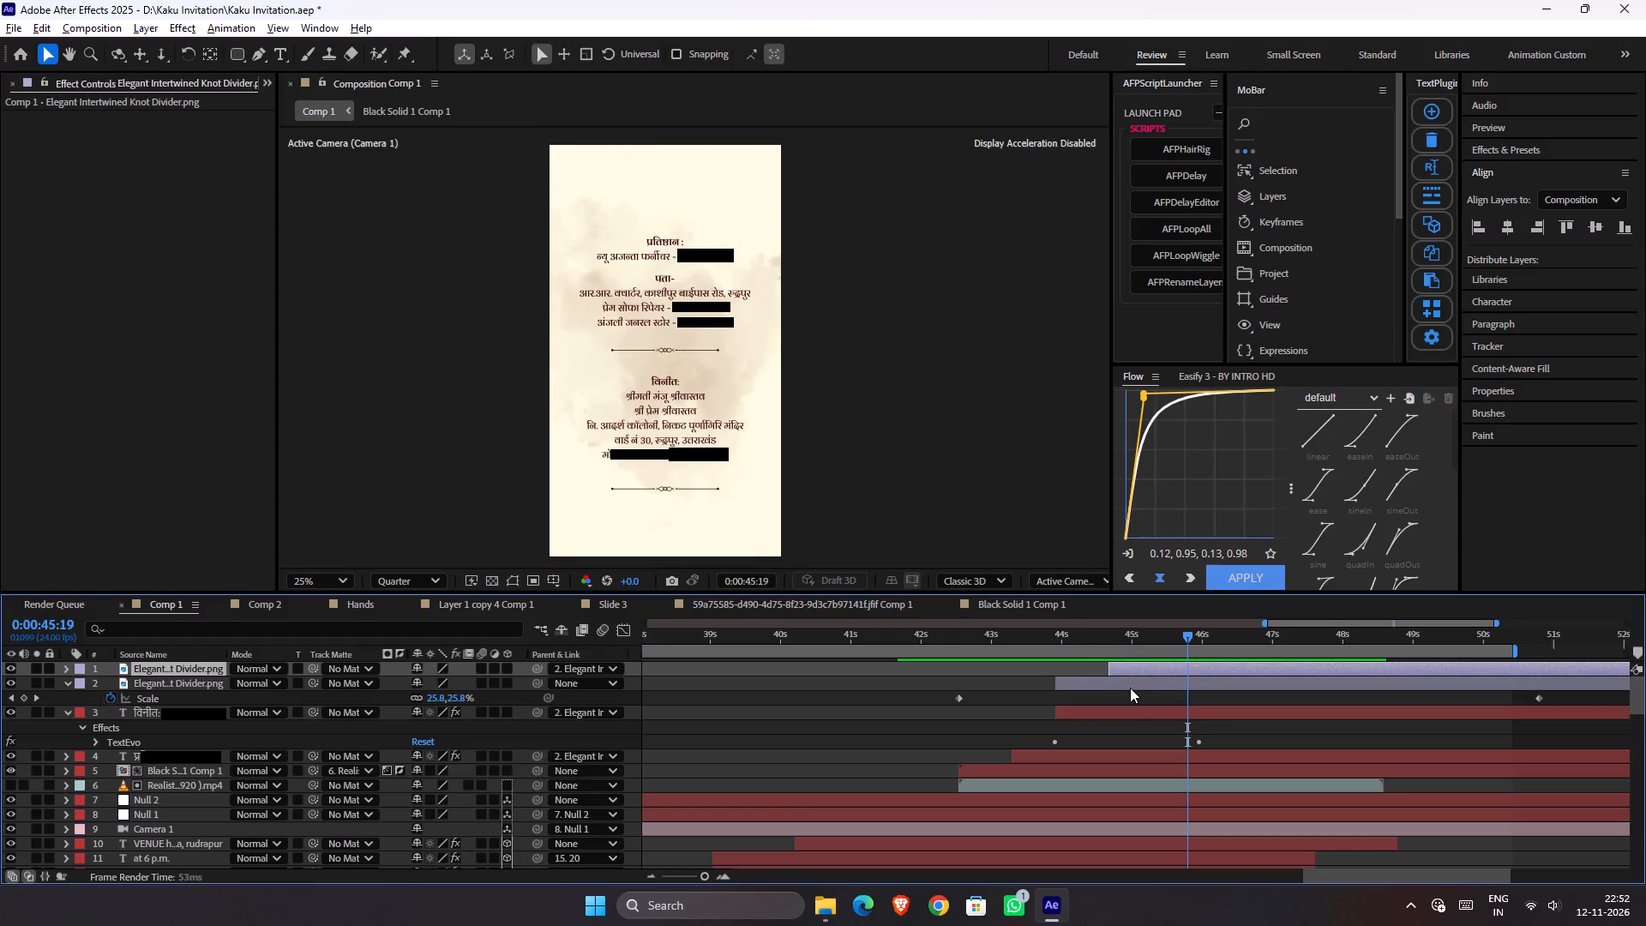
scroll(1158, 709, "down", 3, "alt")
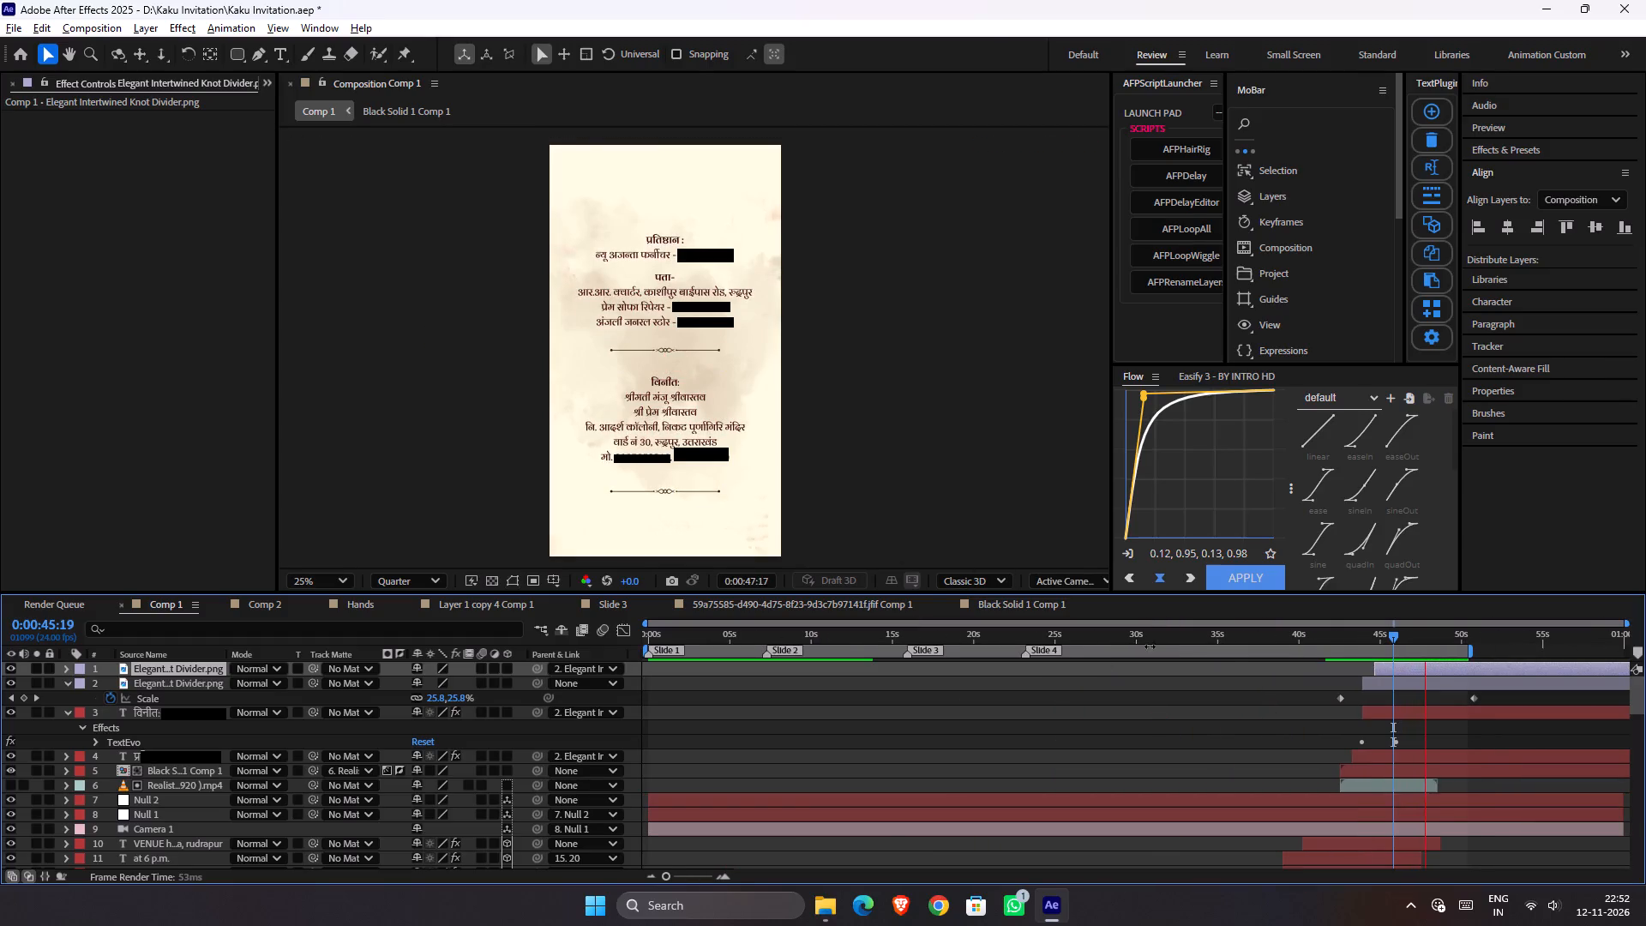
key("space")
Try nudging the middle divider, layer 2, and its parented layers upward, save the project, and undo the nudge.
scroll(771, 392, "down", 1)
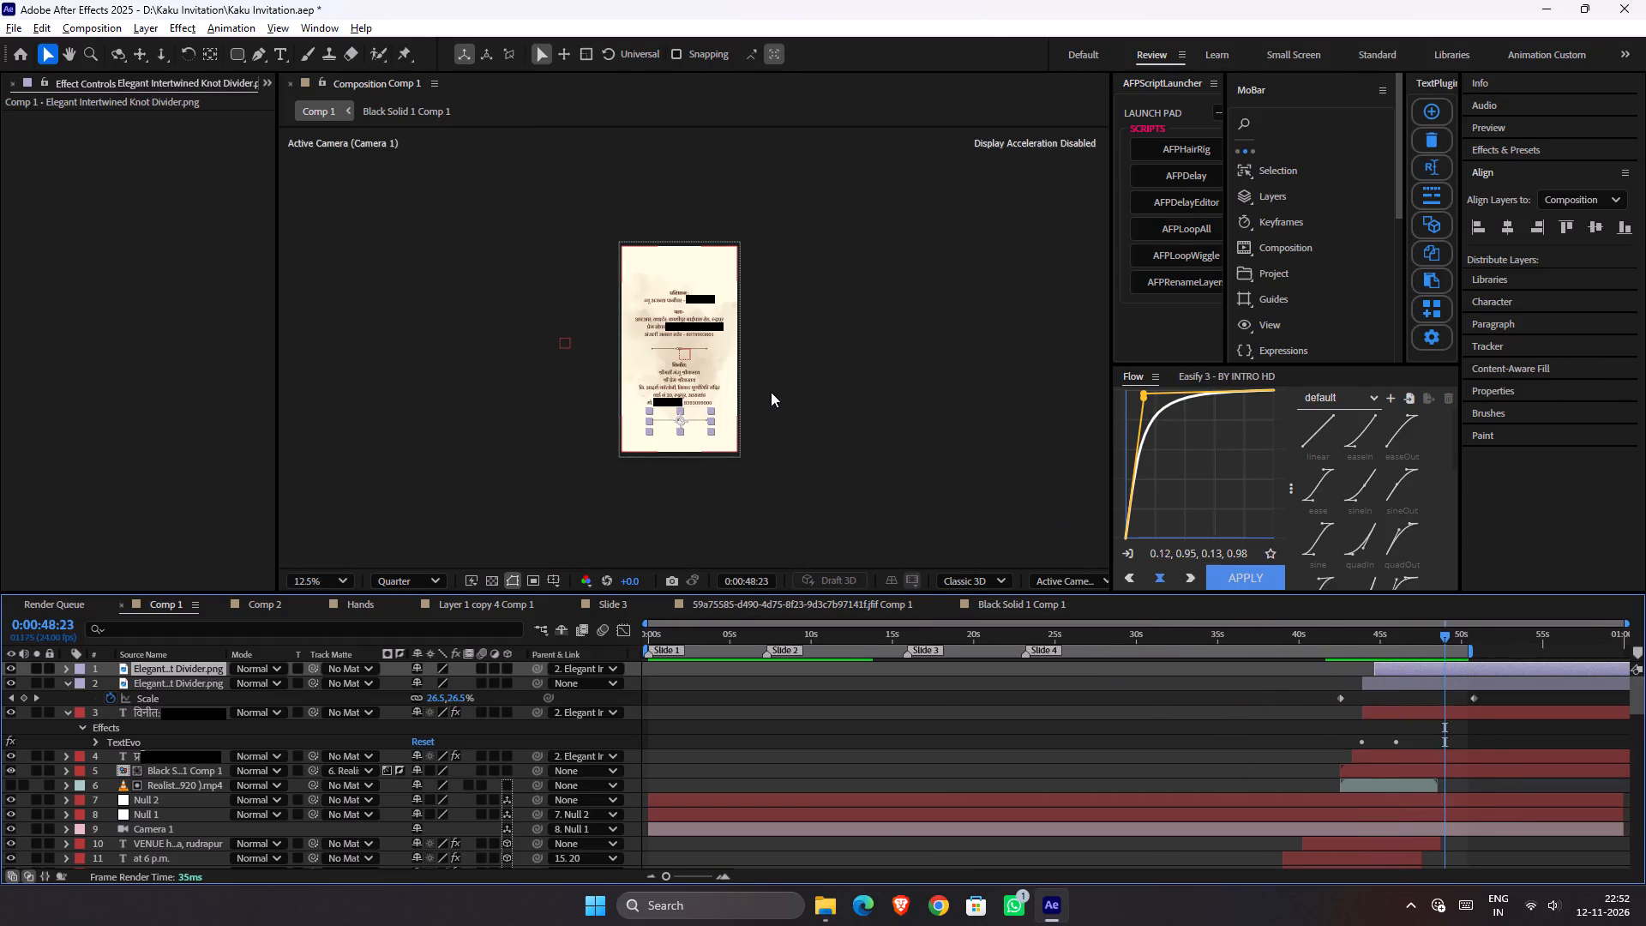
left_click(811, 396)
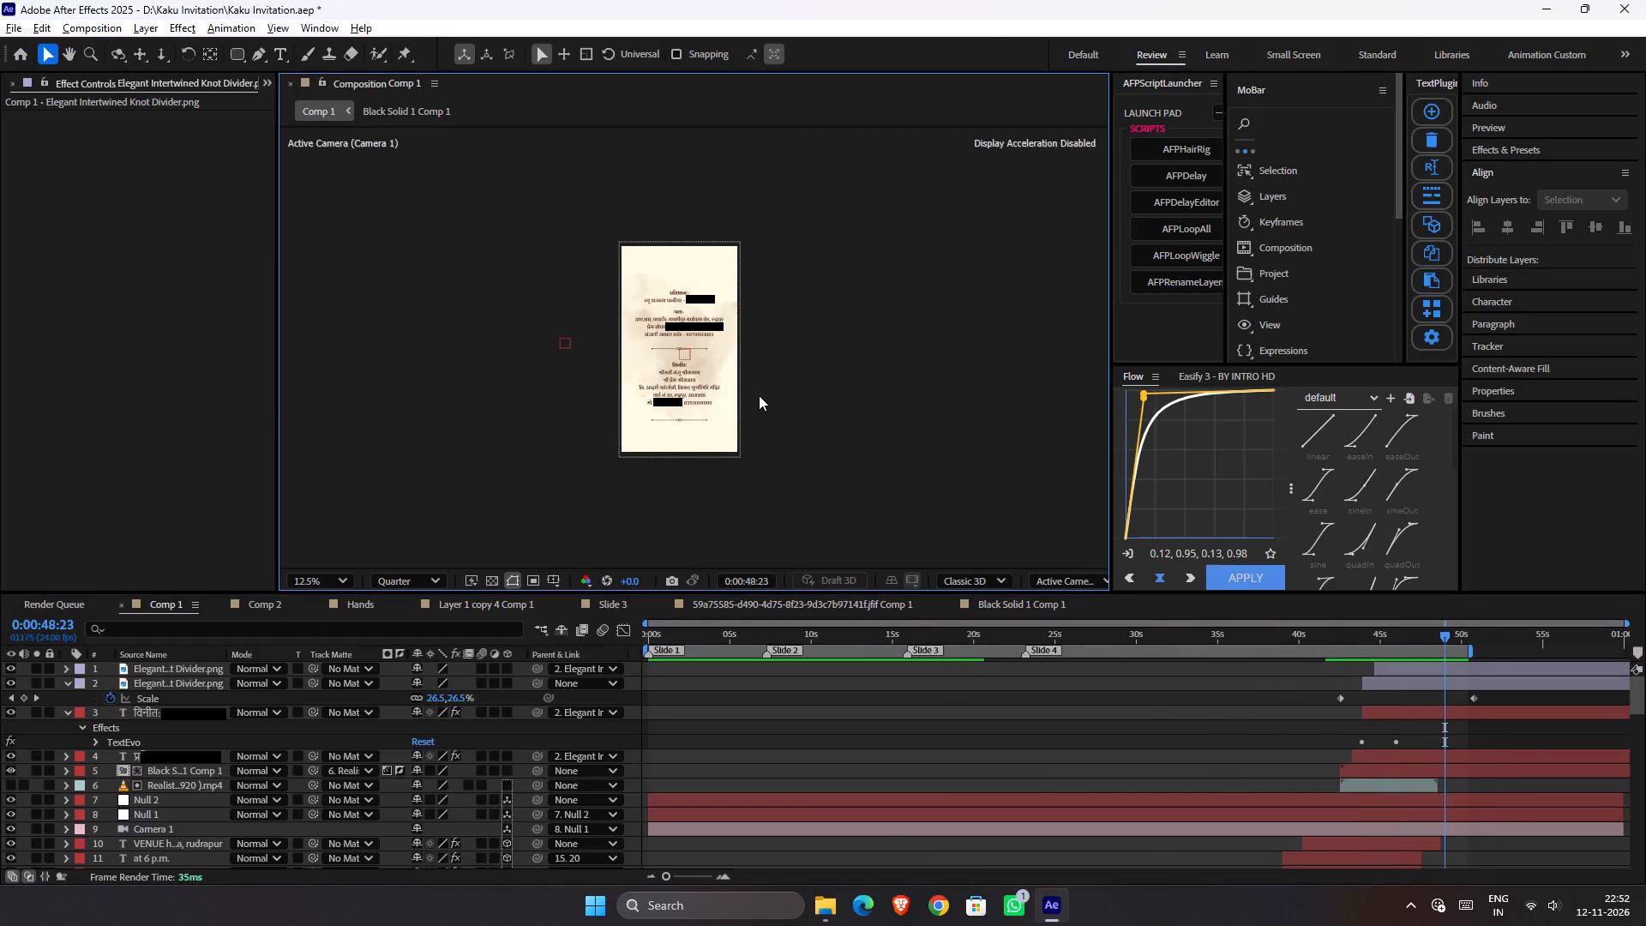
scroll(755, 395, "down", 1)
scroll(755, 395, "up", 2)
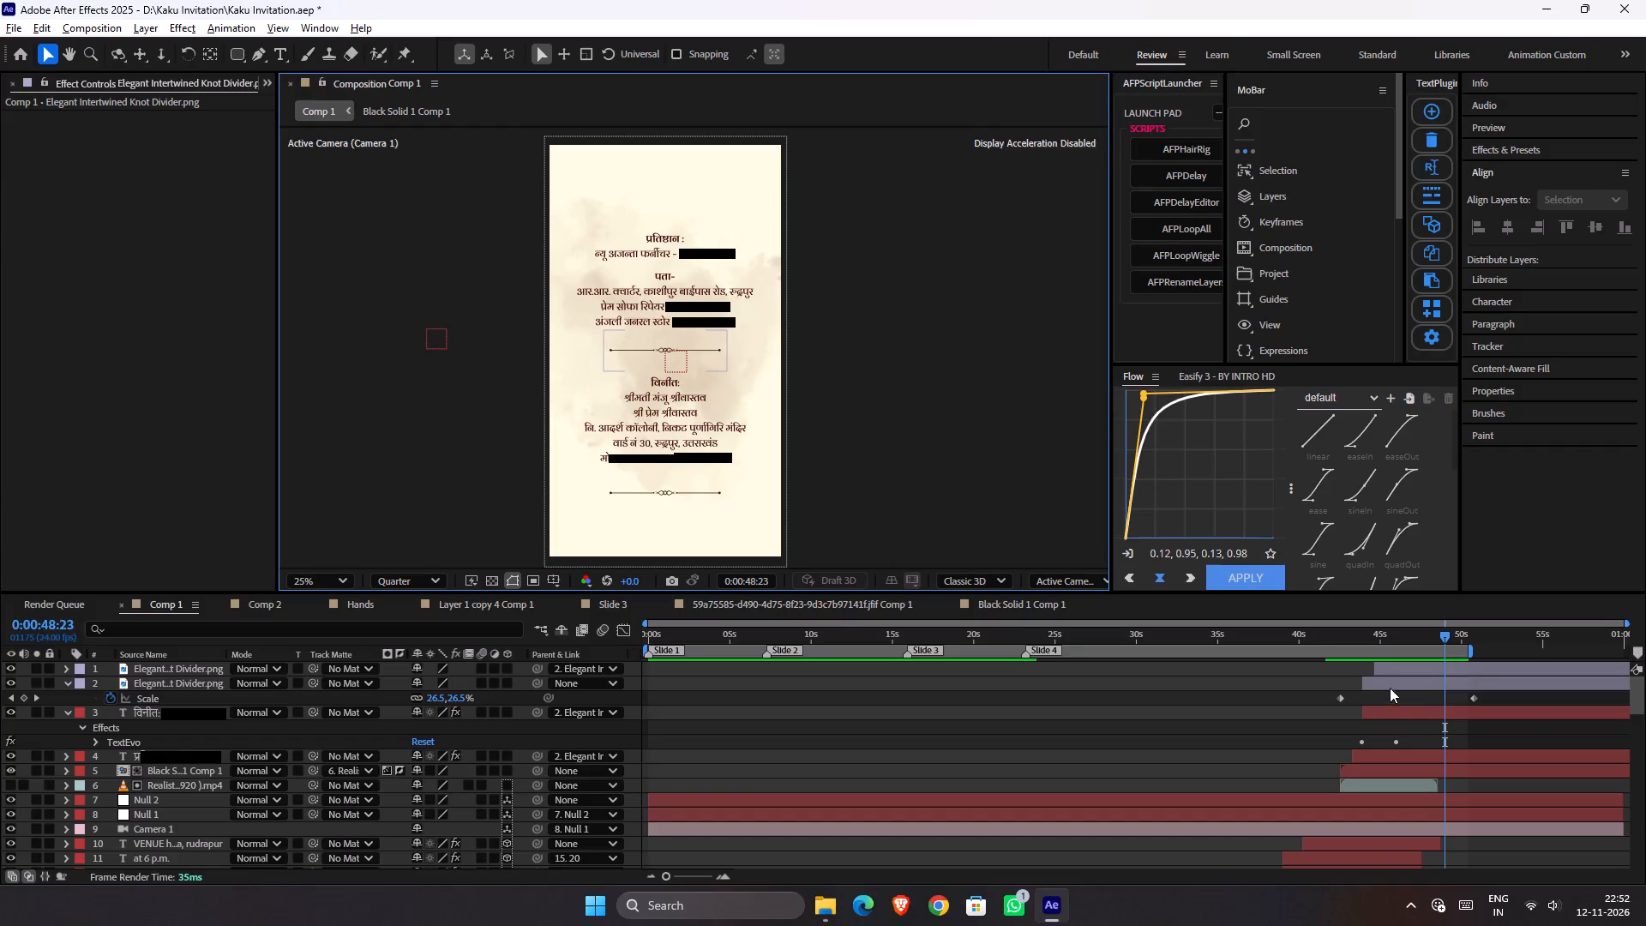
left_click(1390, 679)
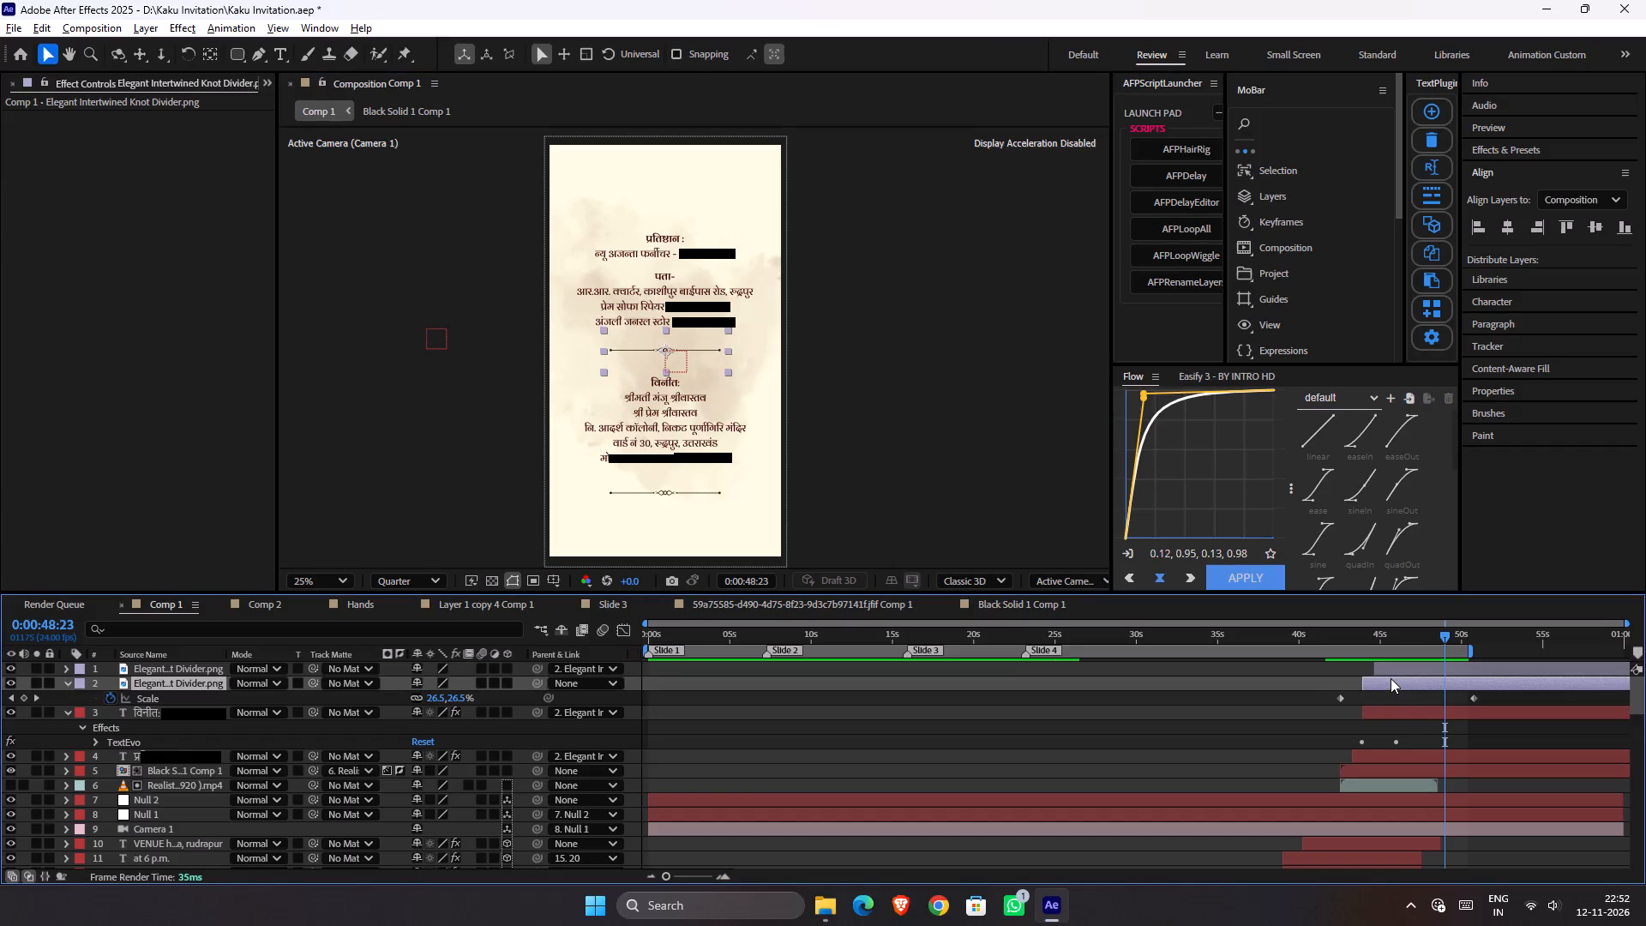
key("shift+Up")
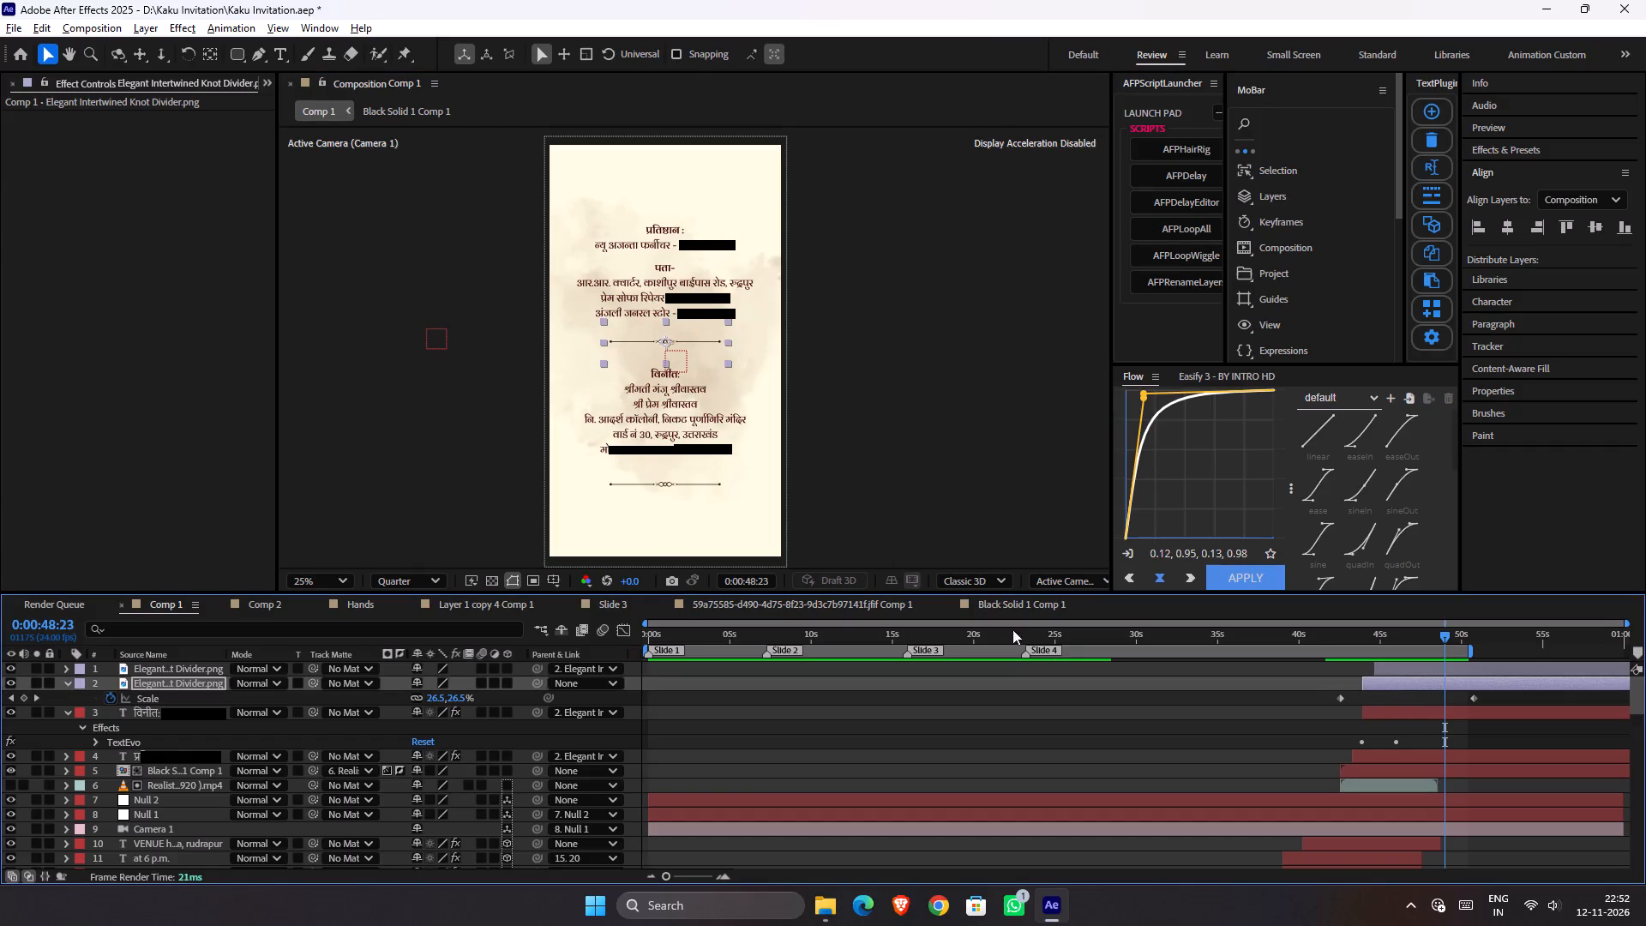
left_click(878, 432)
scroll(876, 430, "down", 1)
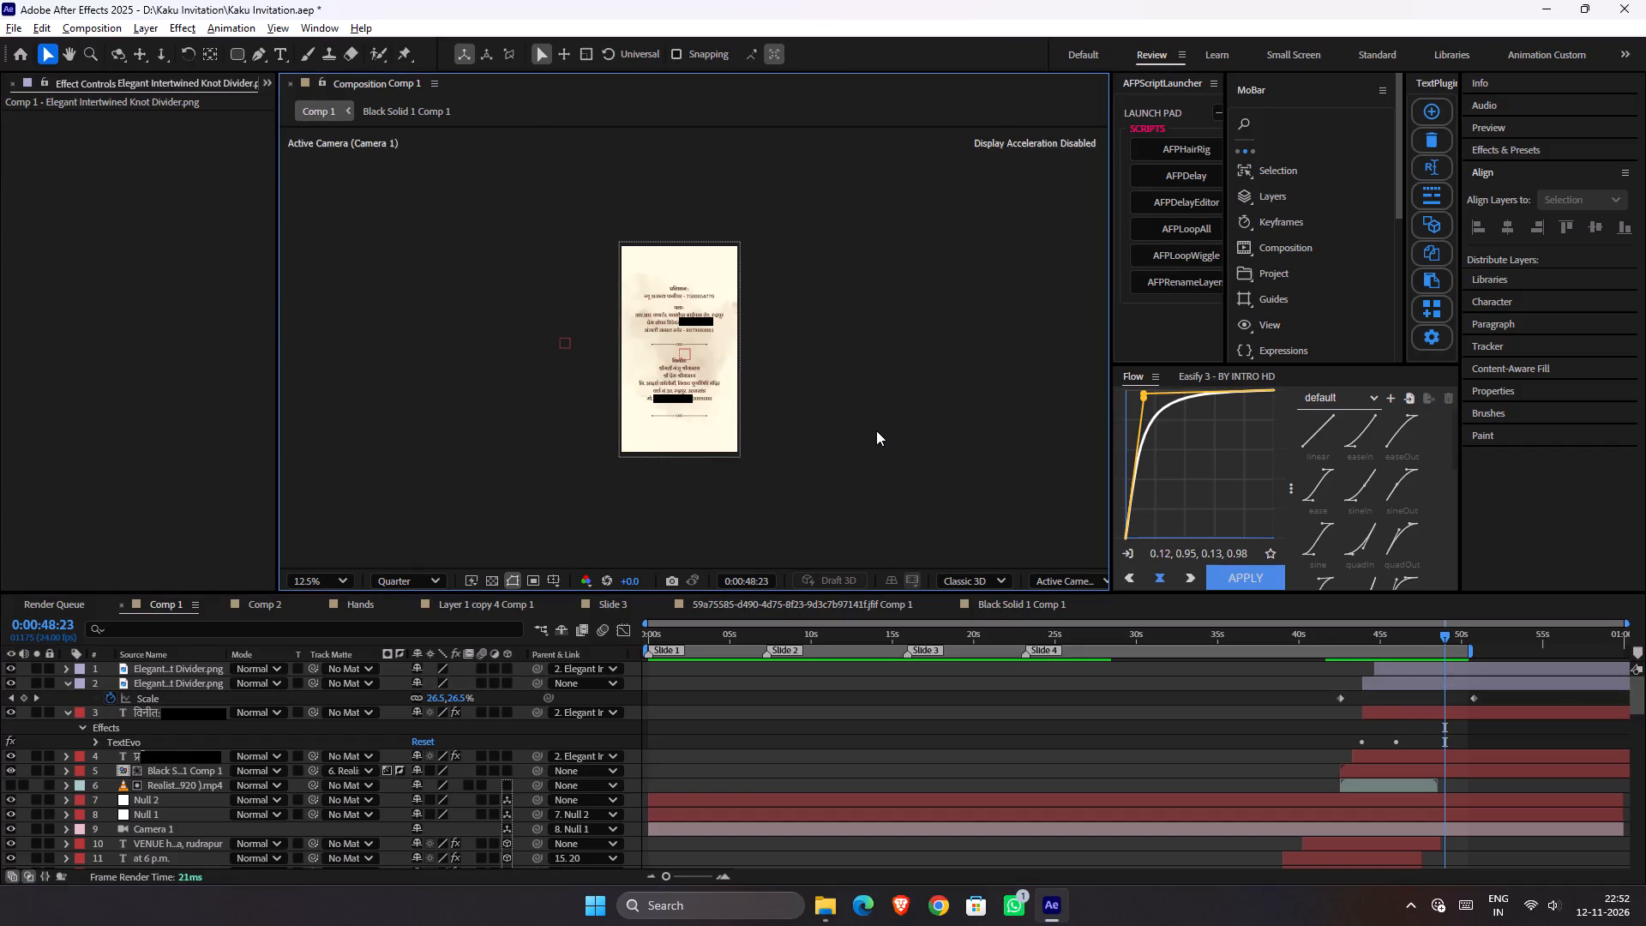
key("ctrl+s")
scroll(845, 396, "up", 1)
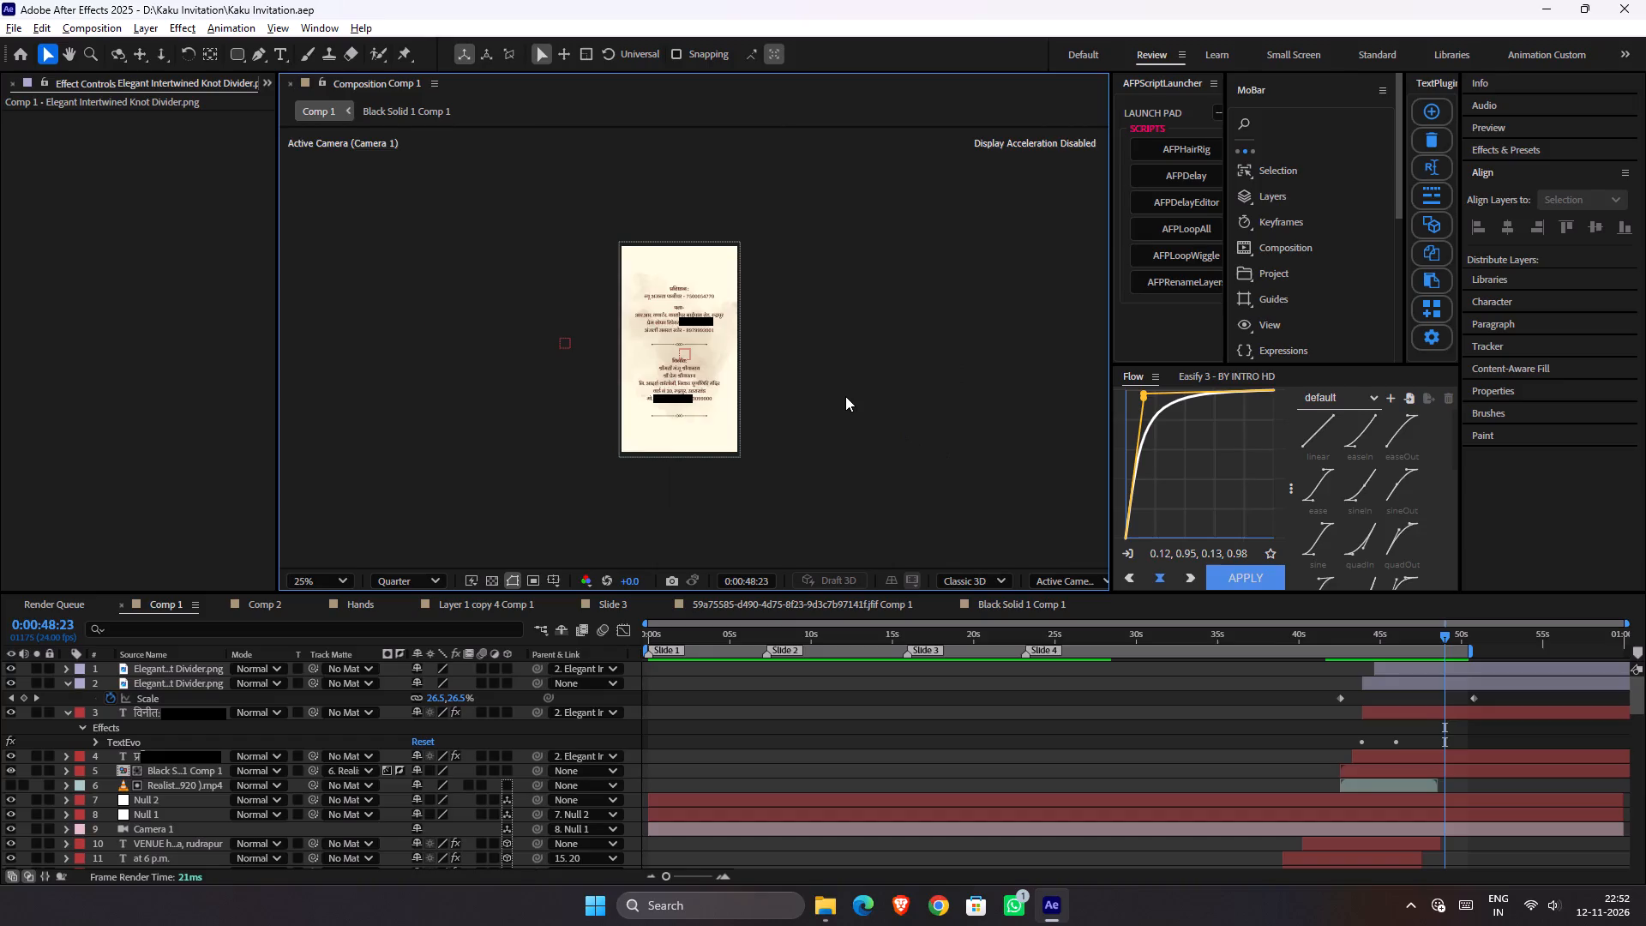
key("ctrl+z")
Save the project and preview the final slide's zoom and reveals from 0:00:41:16.
key("ctrl+s")
left_click(876, 355)
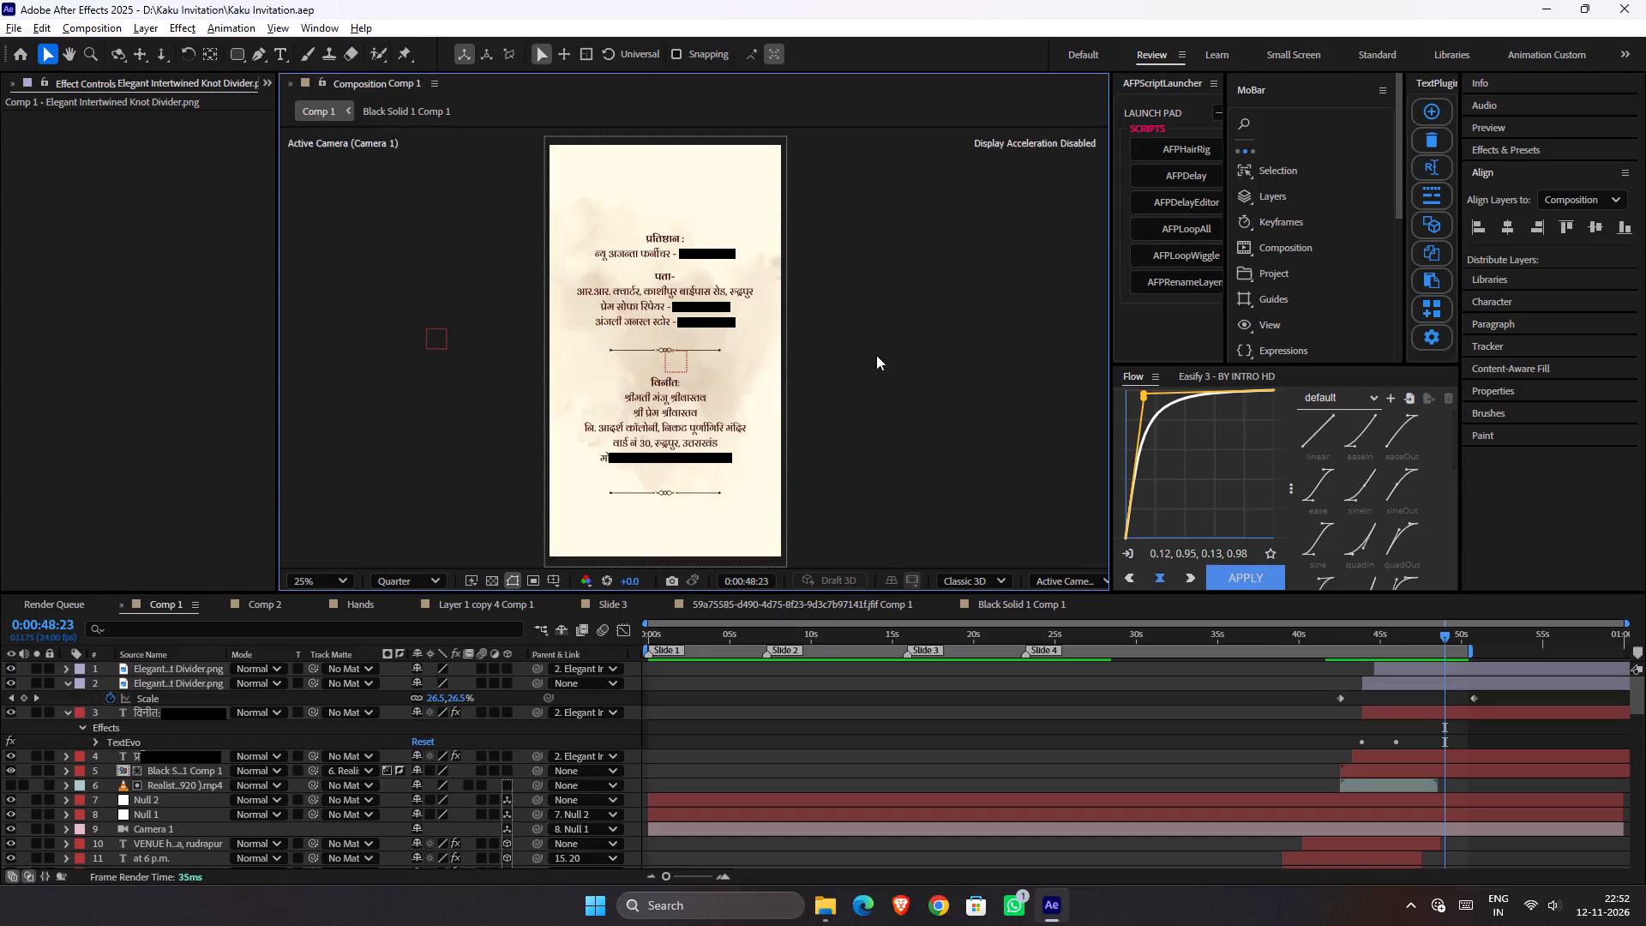
scroll(854, 362, "down", 1)
scroll(854, 362, "up", 1)
key("ctrl+s")
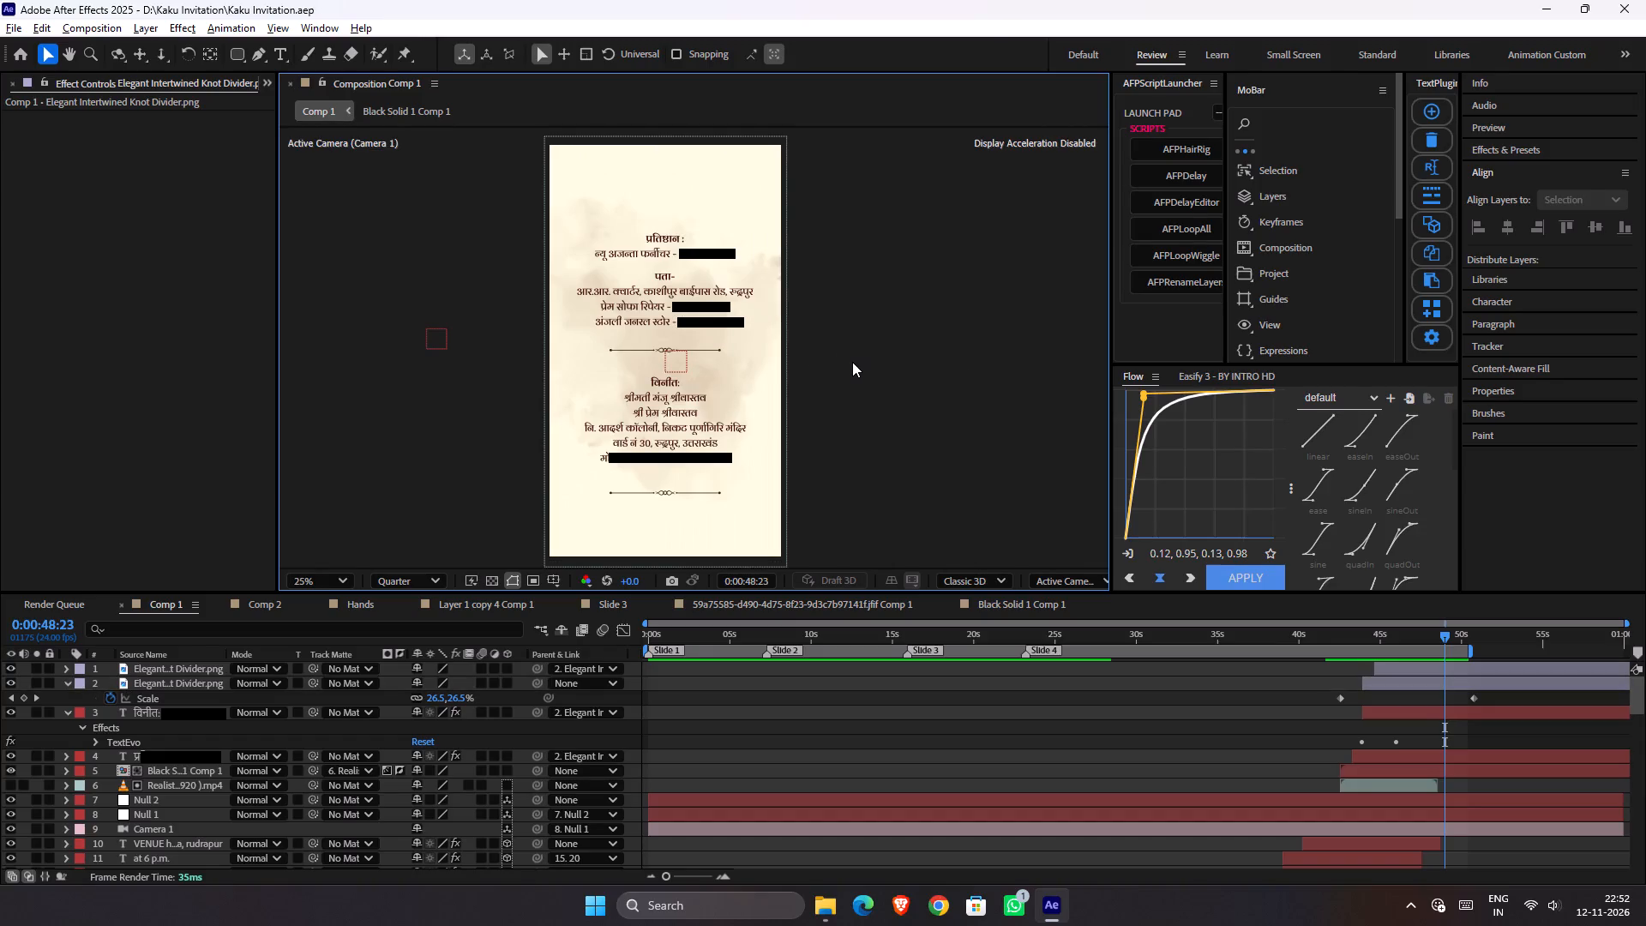
left_click(1325, 640)
key("space")
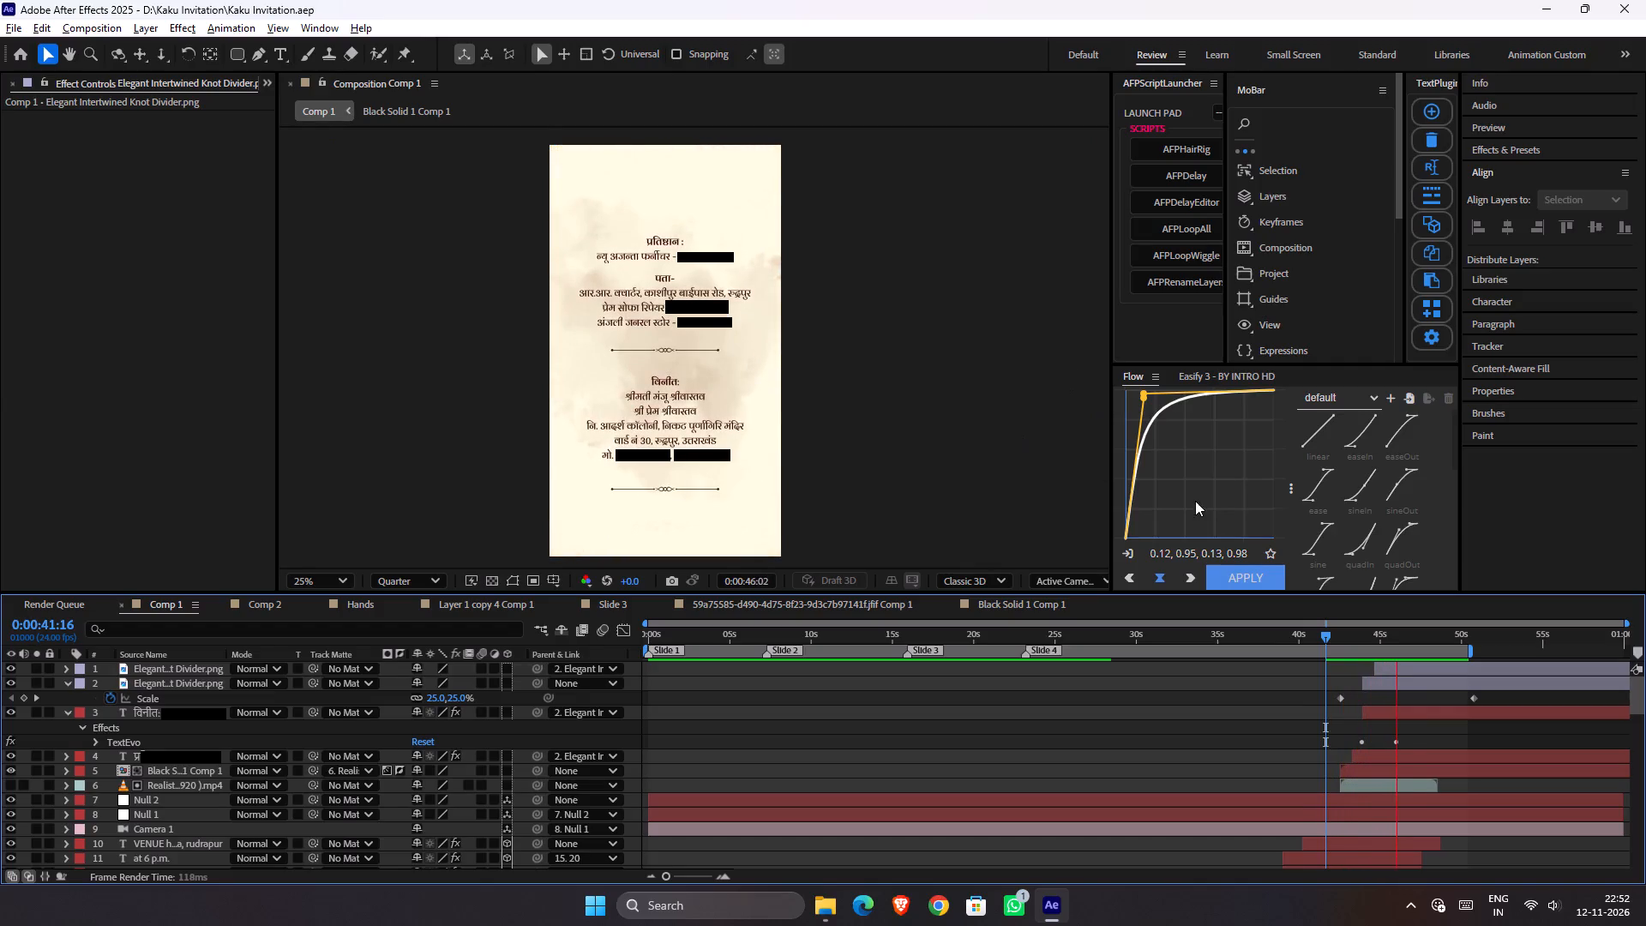
key("space")
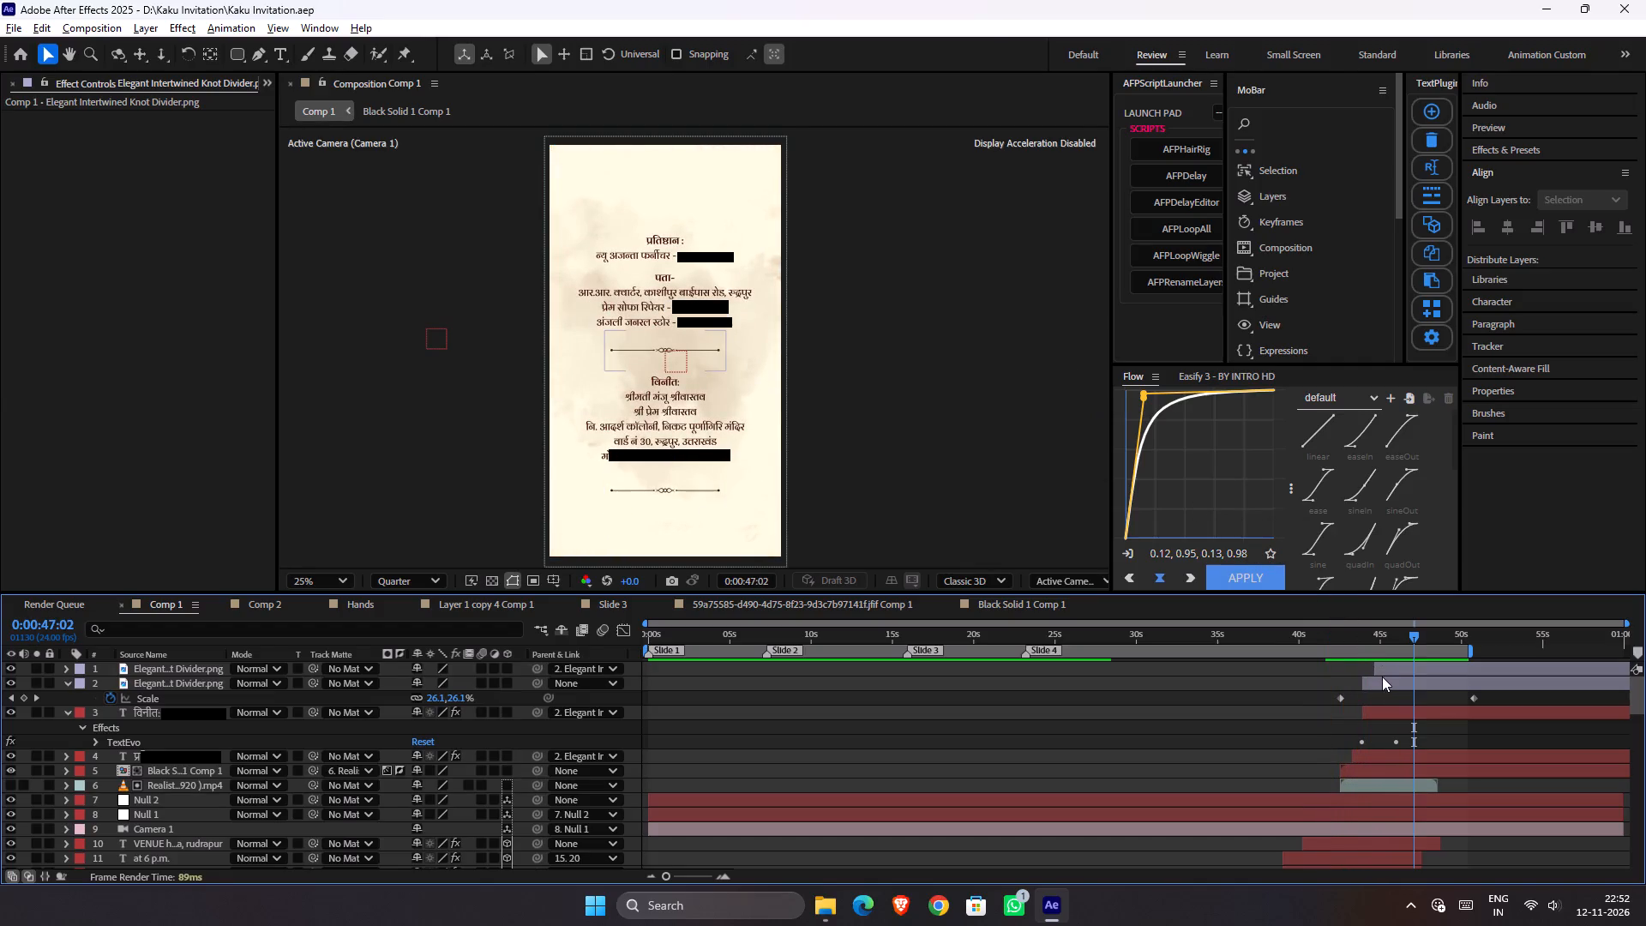
key("ctrl+s")
left_click(913, 364)
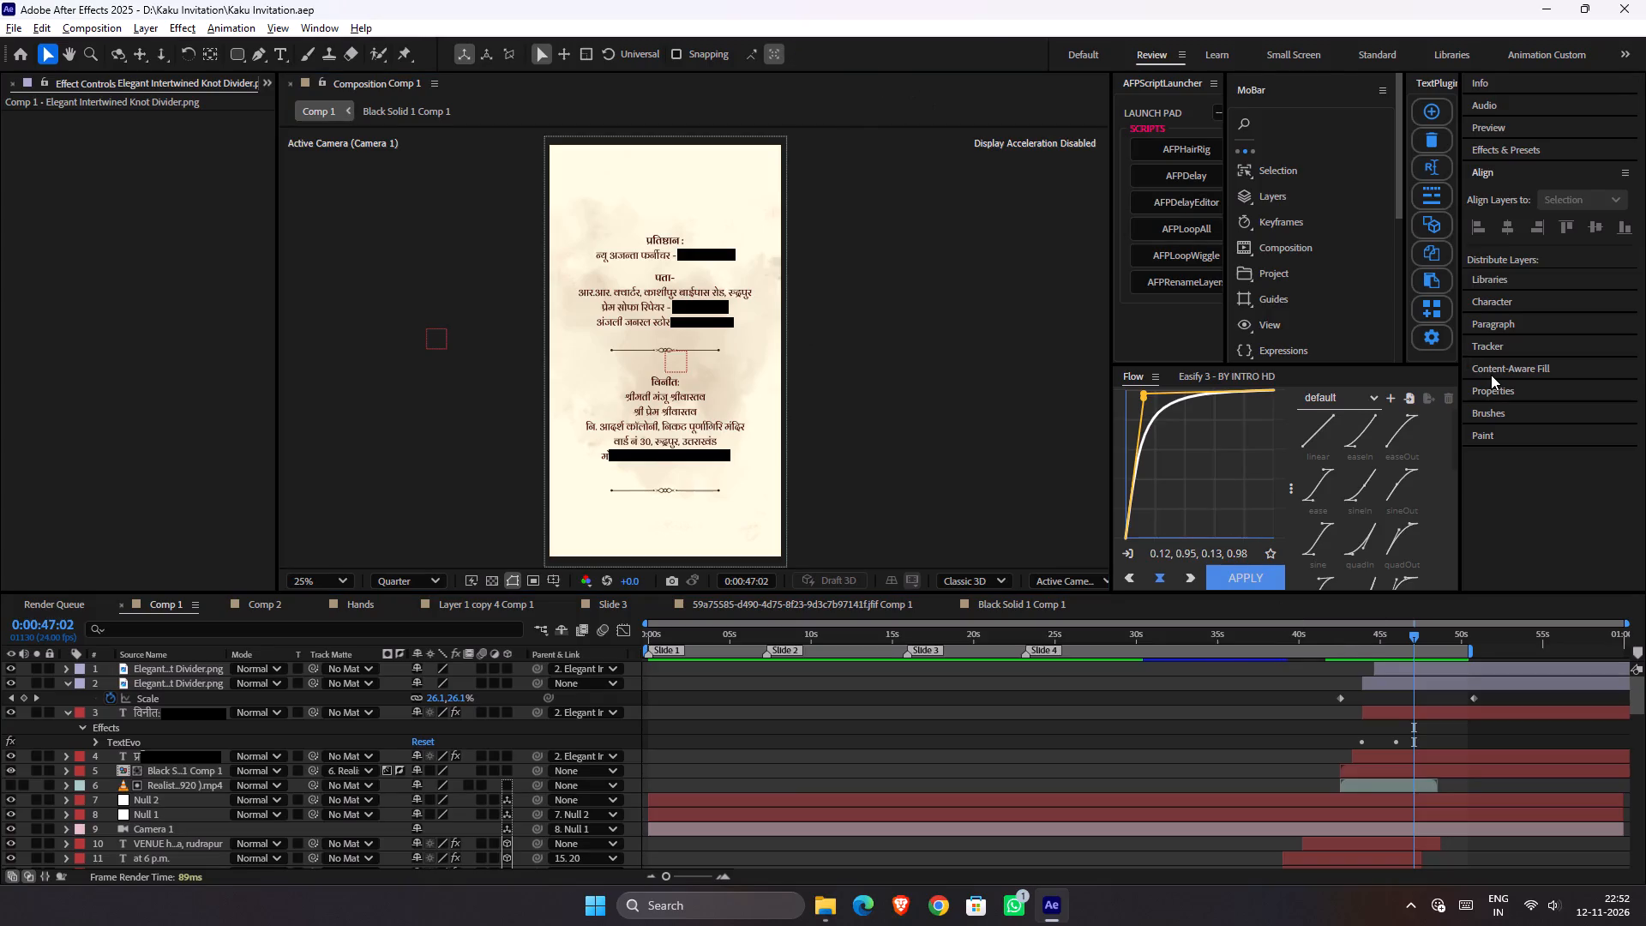
Preview the final slide from 0:00:41:12 and its transition from the date and venue slide from 0:00:38:14.
left_click_drag(1355, 633, 1323, 637)
key("space")
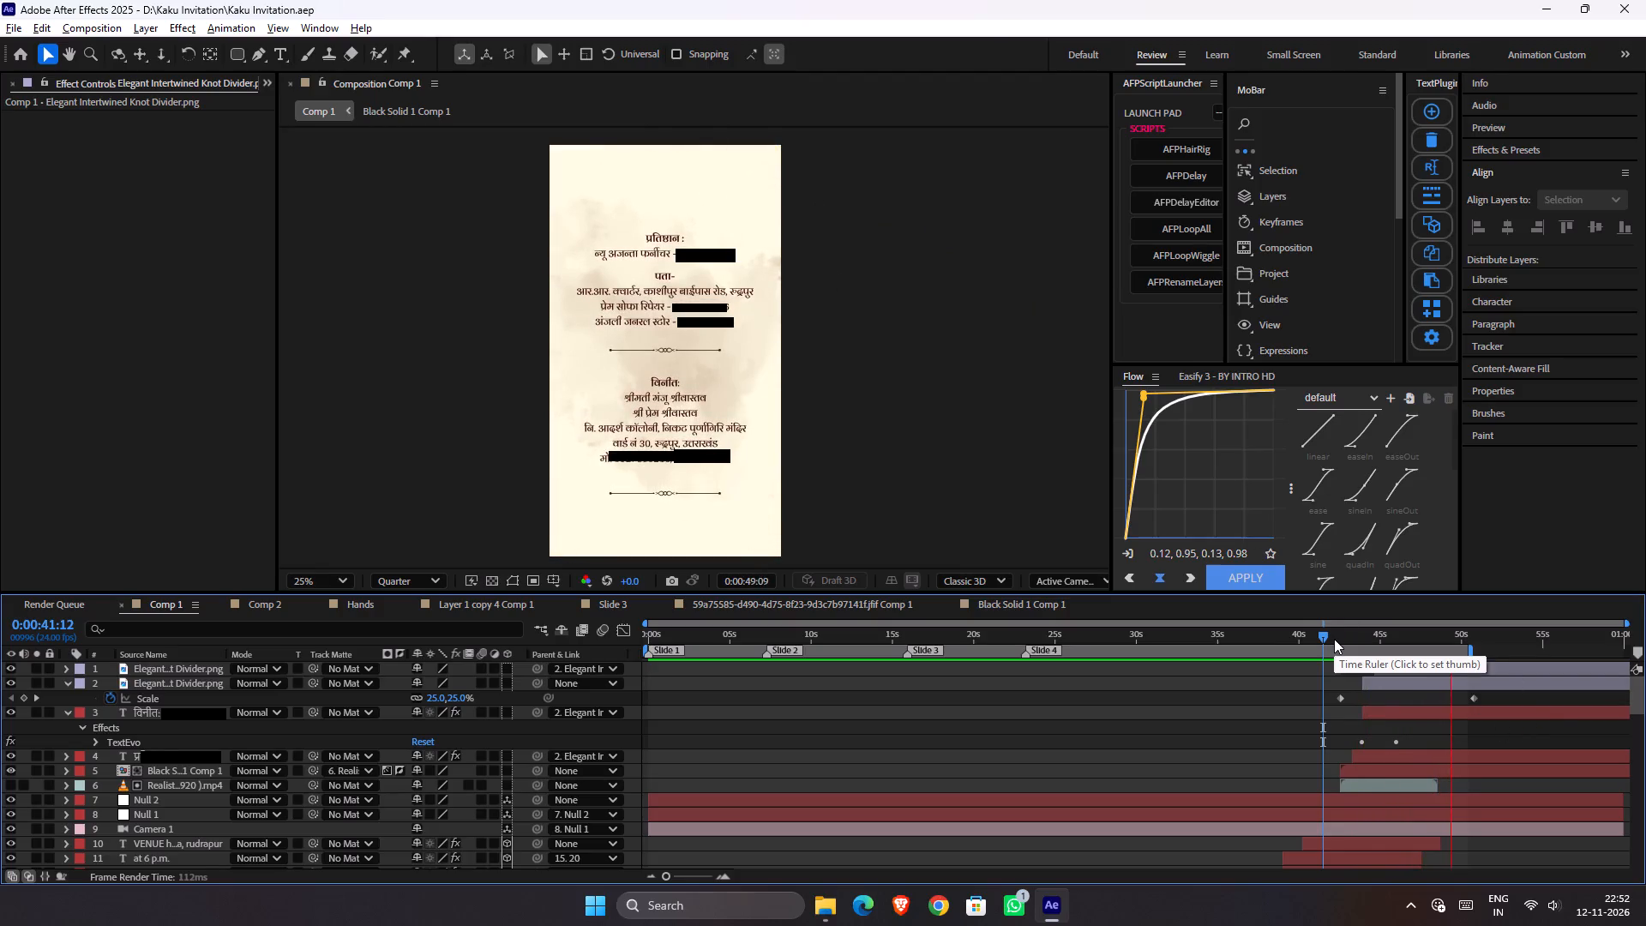
left_click_drag(1334, 639, 1295, 639)
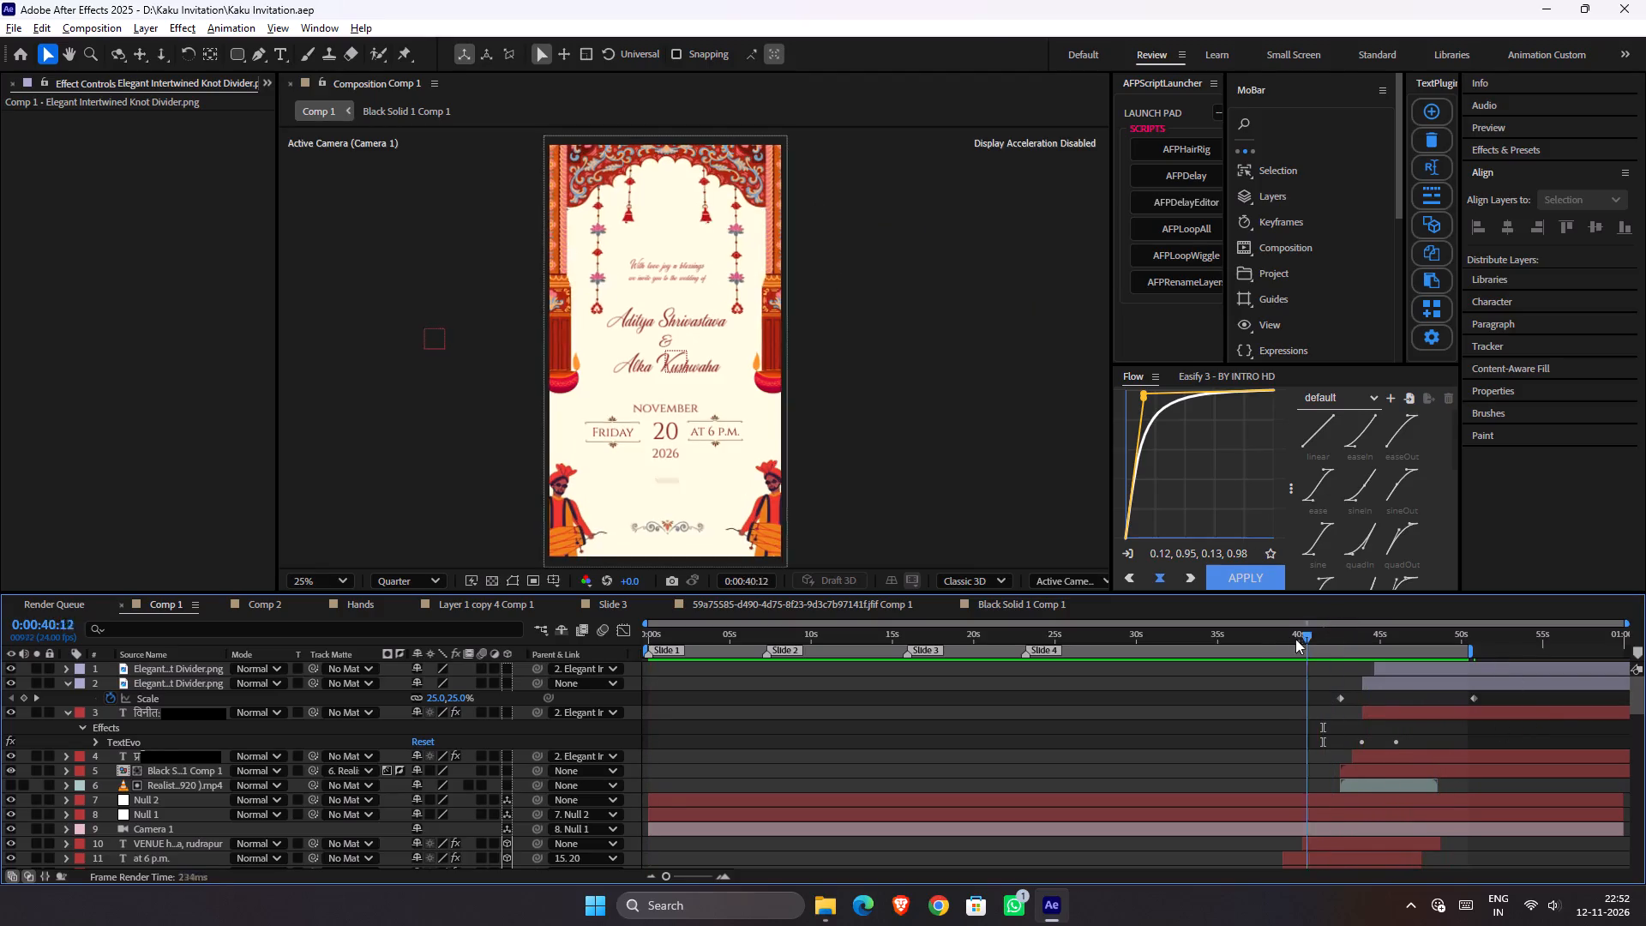
left_click_drag(1295, 639, 1276, 644)
key("space")
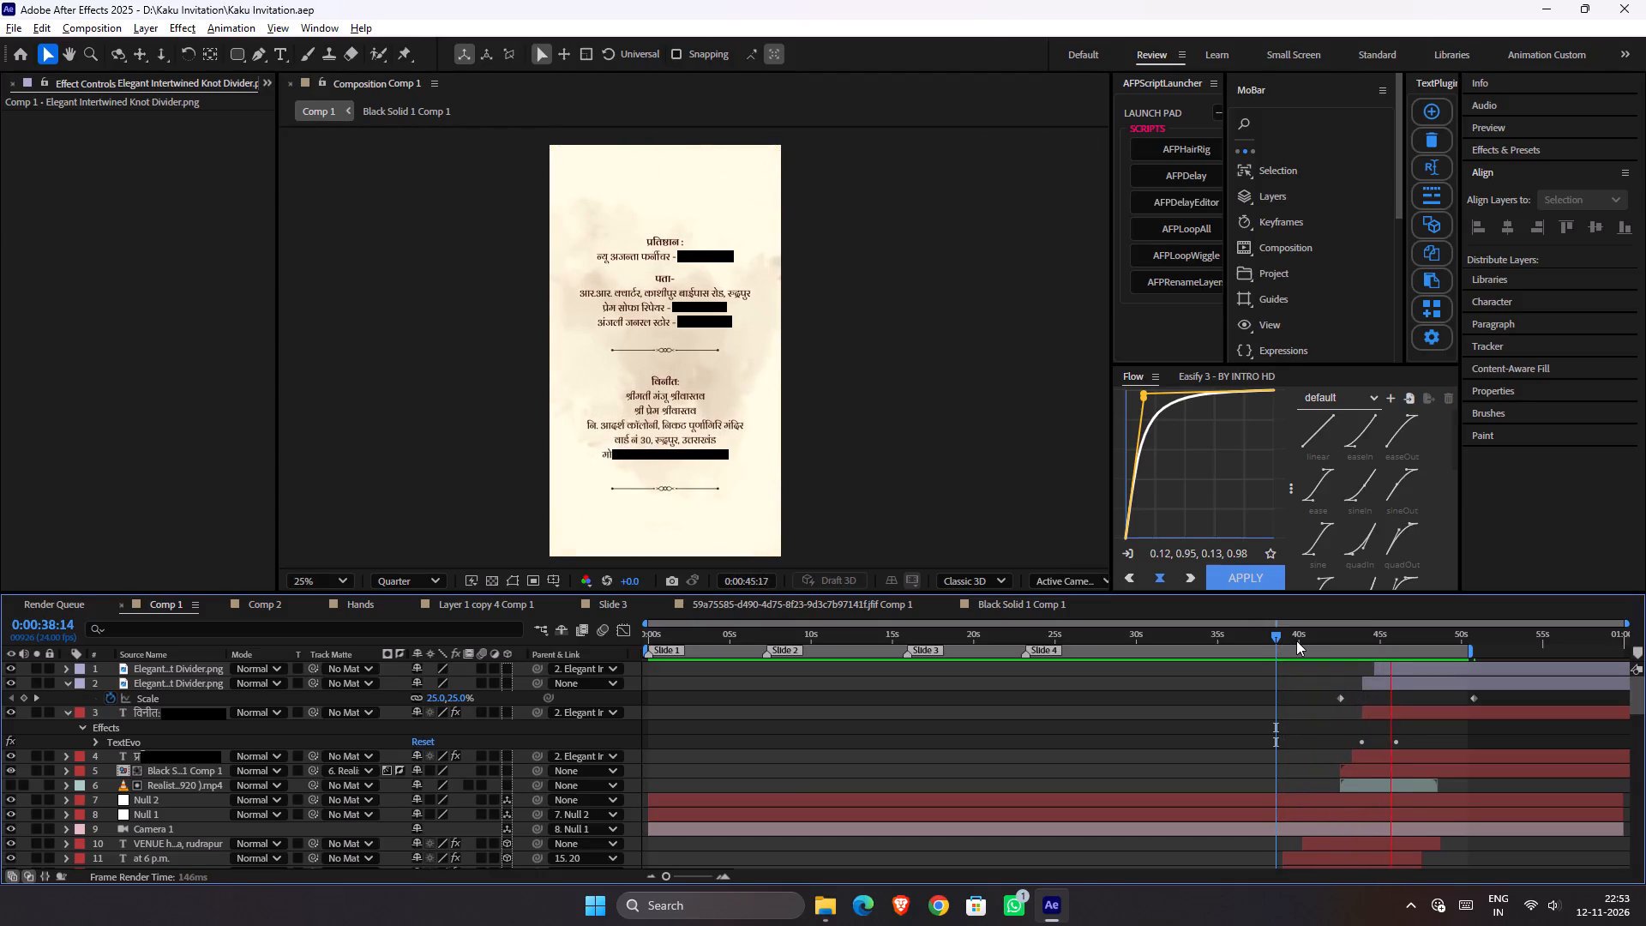
key("space")
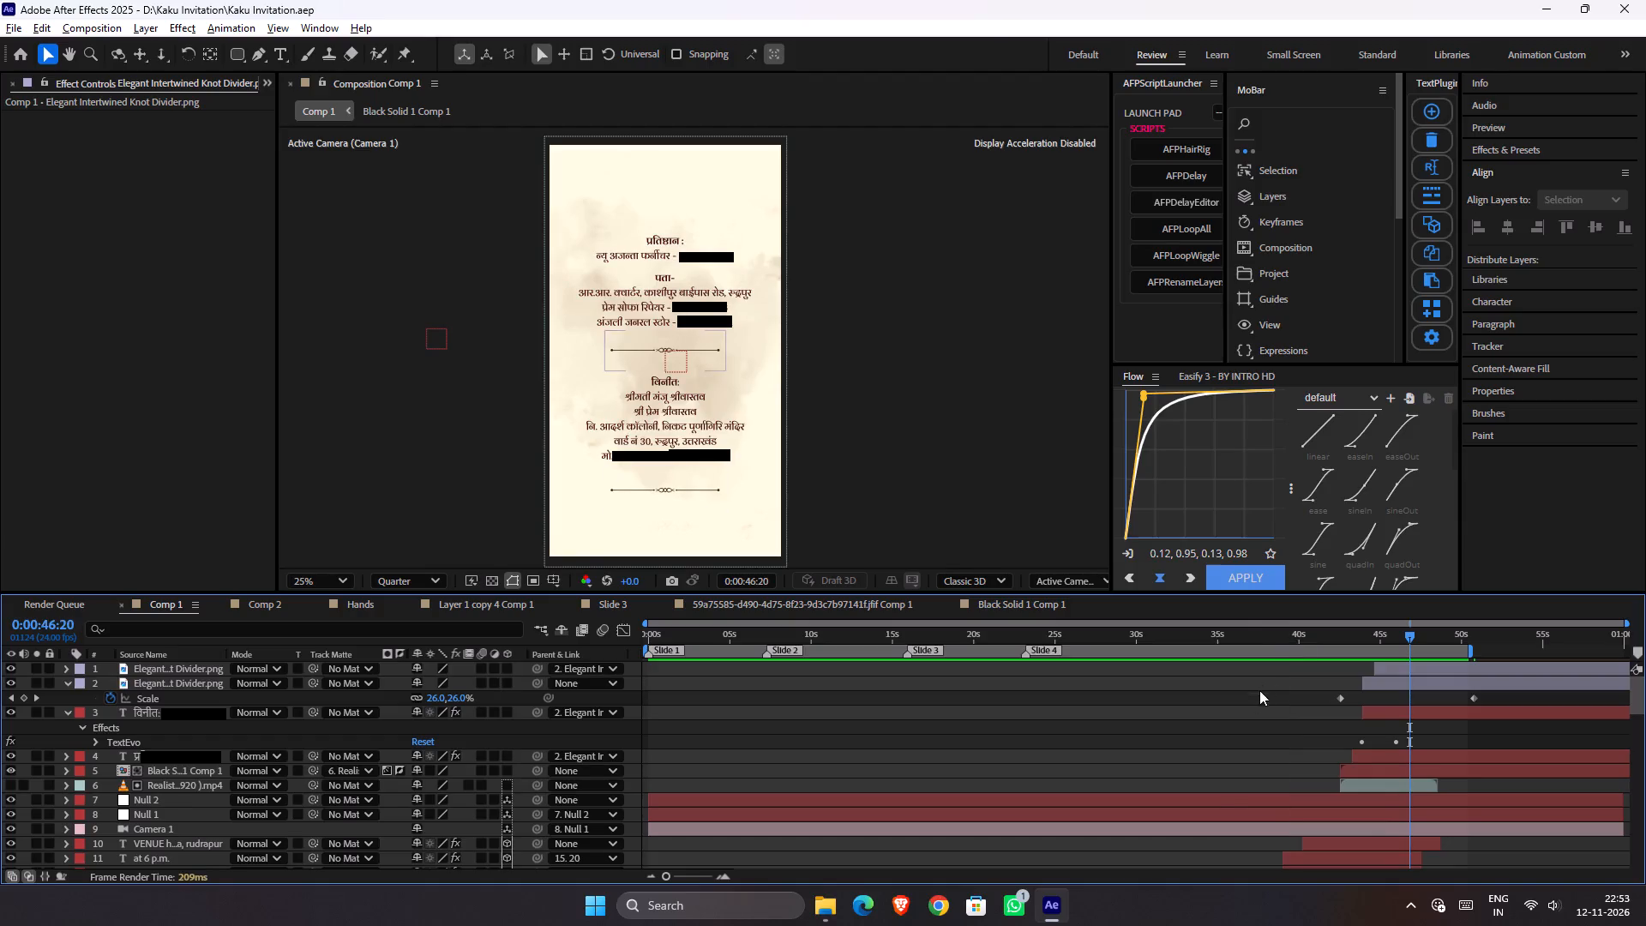
Shift the venue text, layer 10, slightly earlier so it starts just before 0:00:40:00, checking its reveal around 0:00:40:09.
scroll(1258, 712, "down", 1)
left_click_drag(1313, 629, 1321, 655)
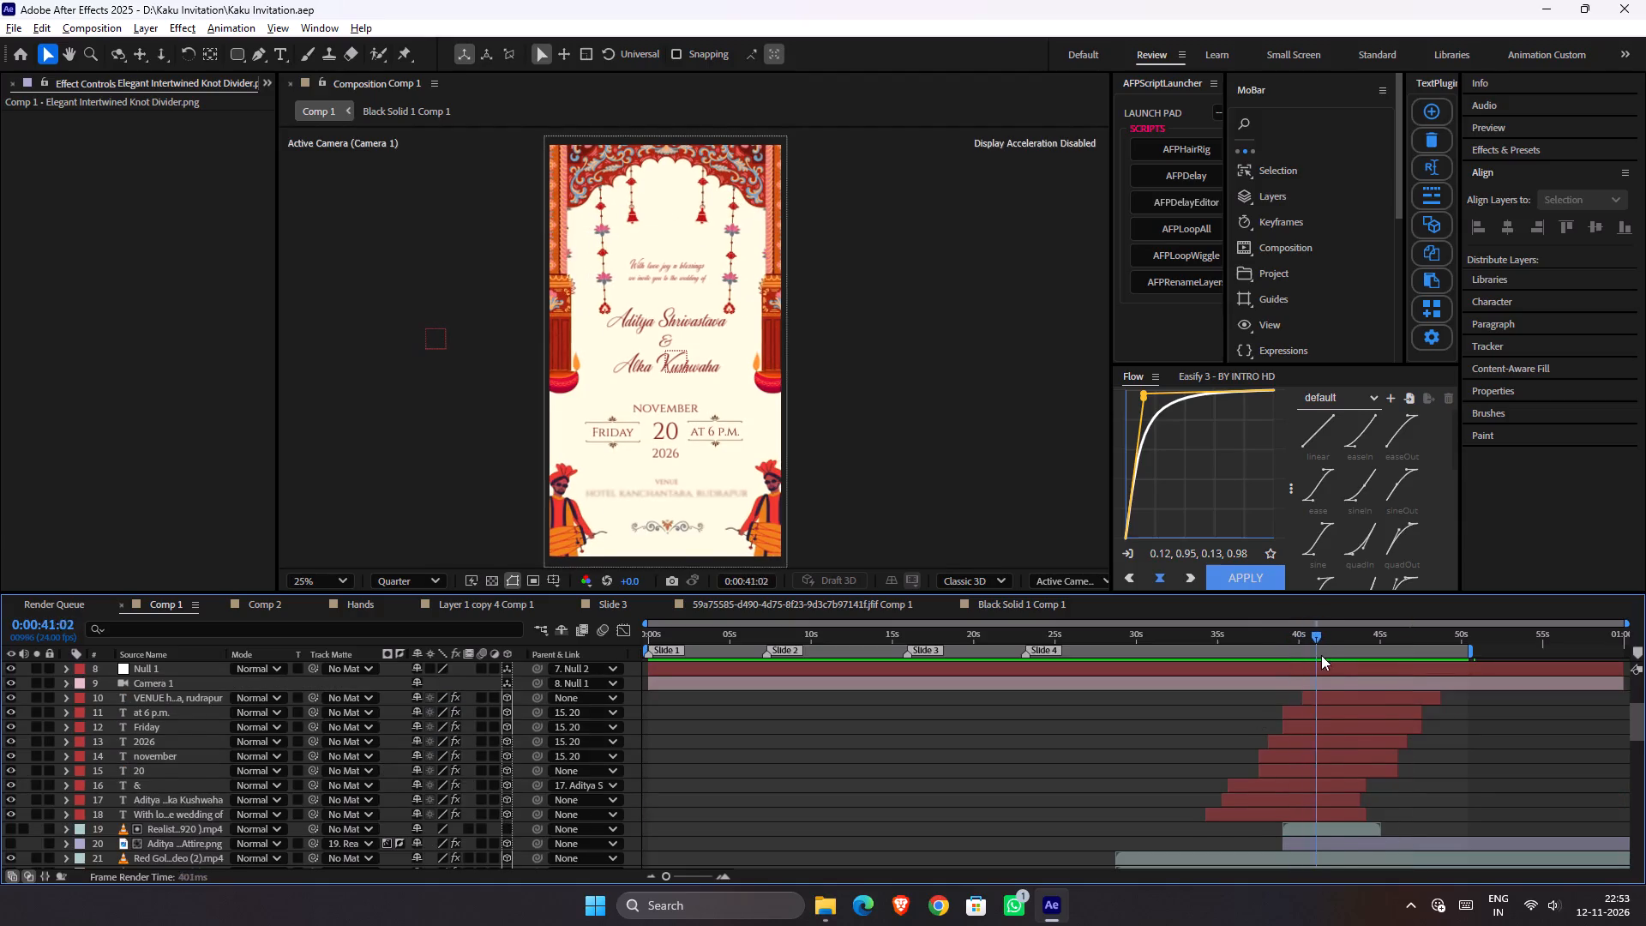
left_click_drag(1321, 655, 1330, 659)
scroll(1310, 703, "down", 1, "alt")
scroll(1310, 703, "up", 1, "alt")
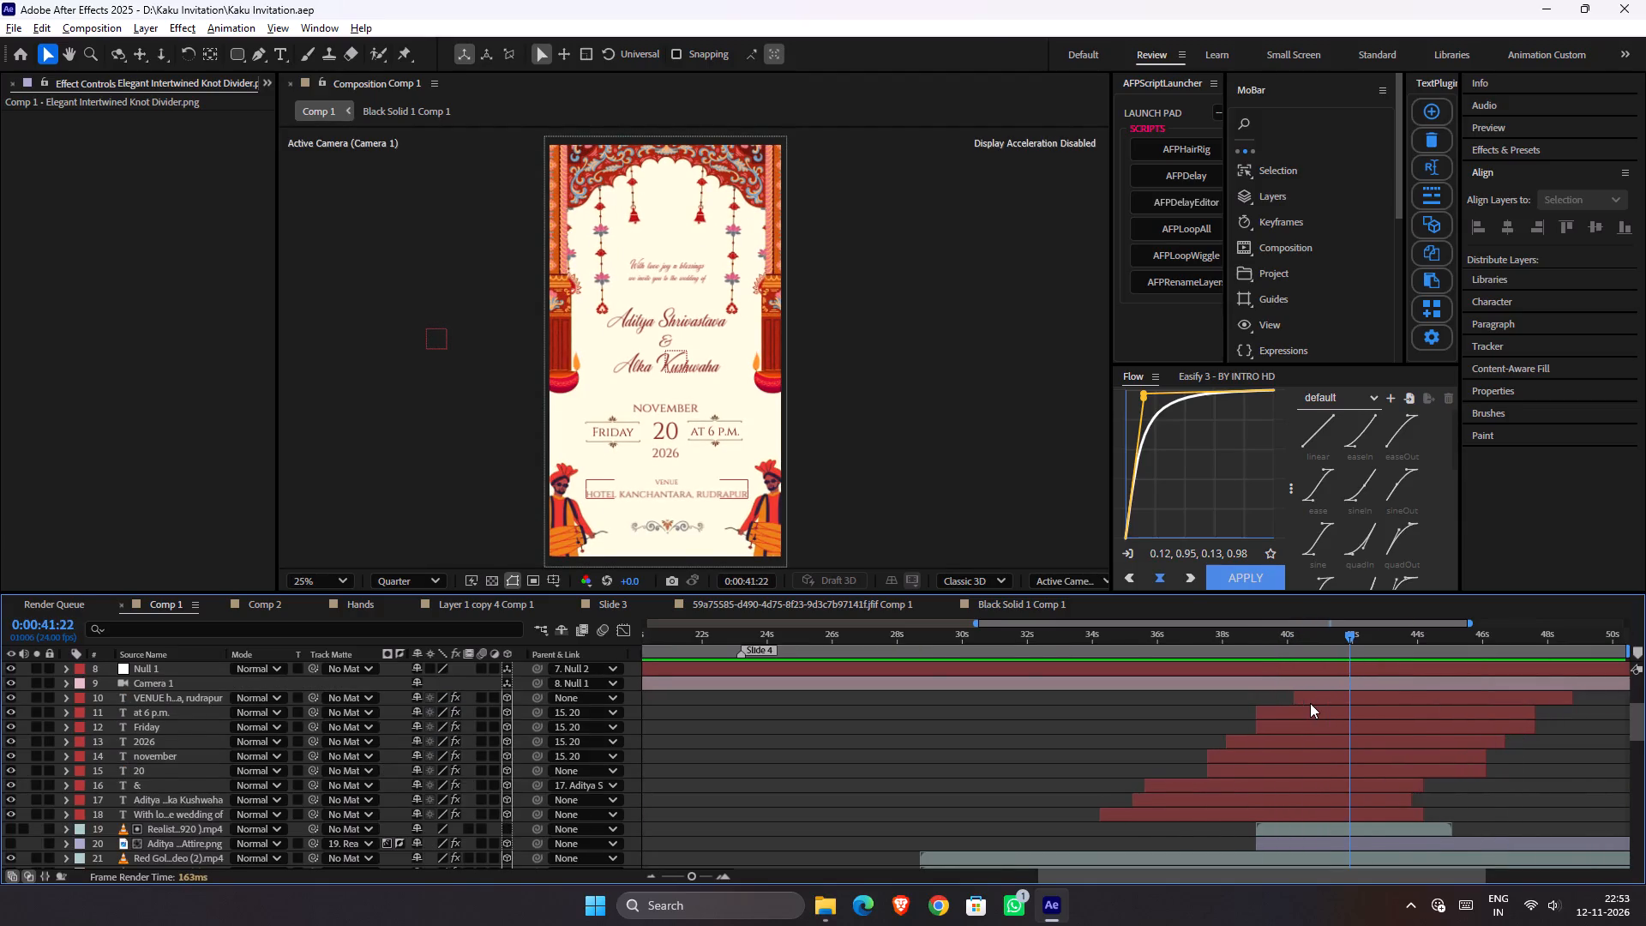
left_click(1331, 699)
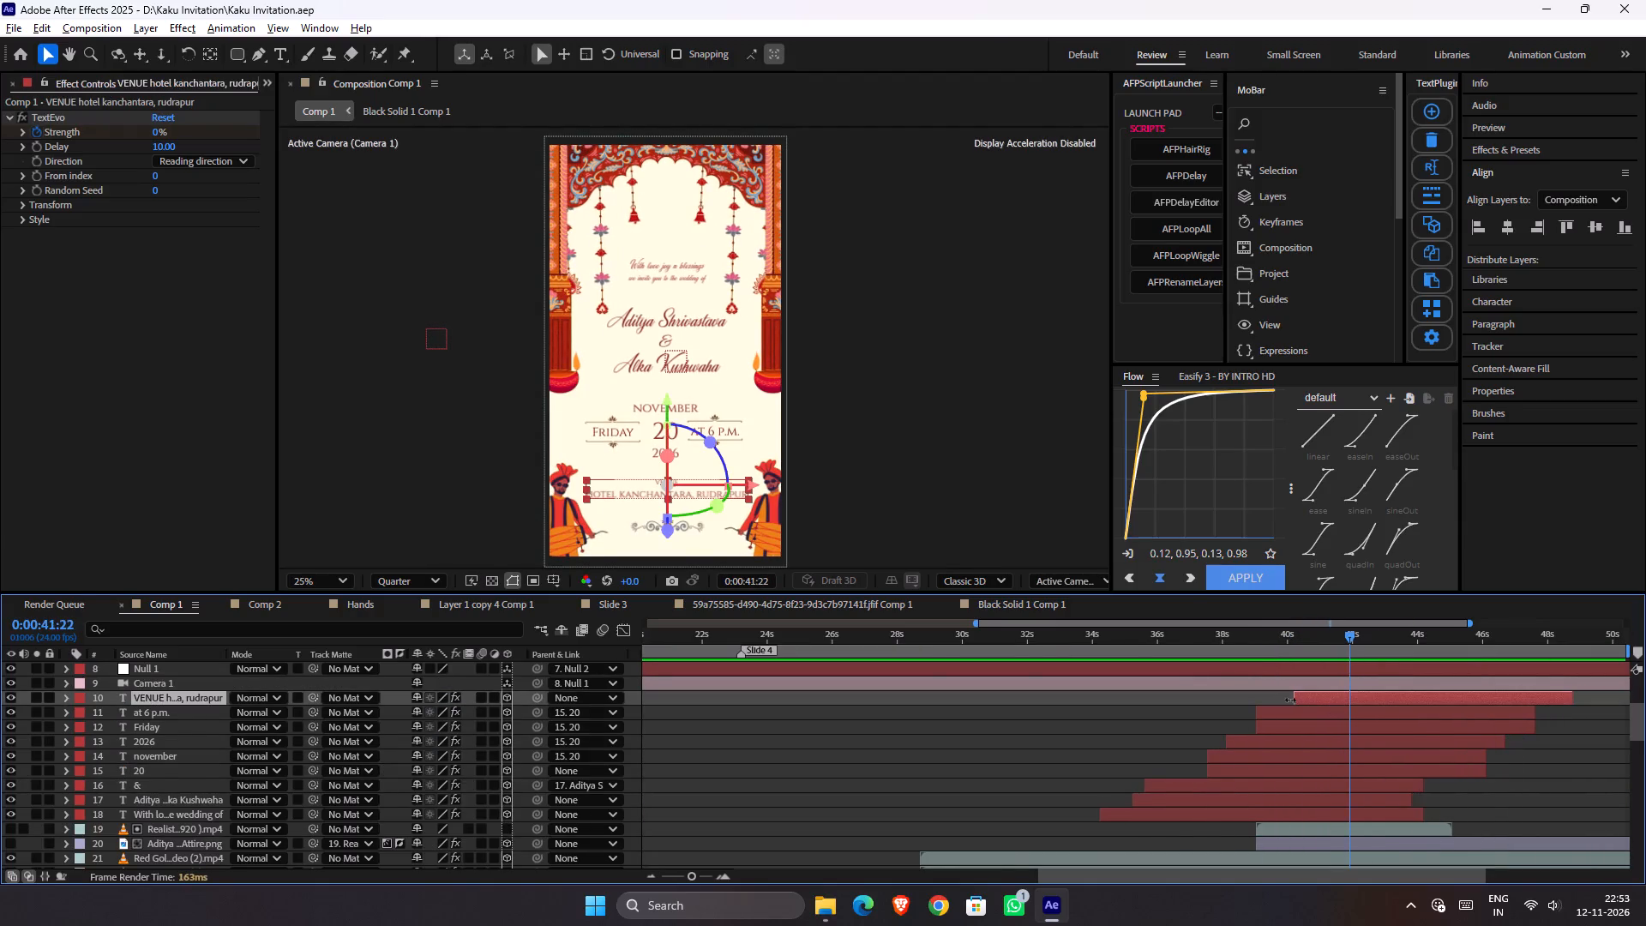
left_click_drag(1296, 641, 1273, 647)
key("space")
key("space")
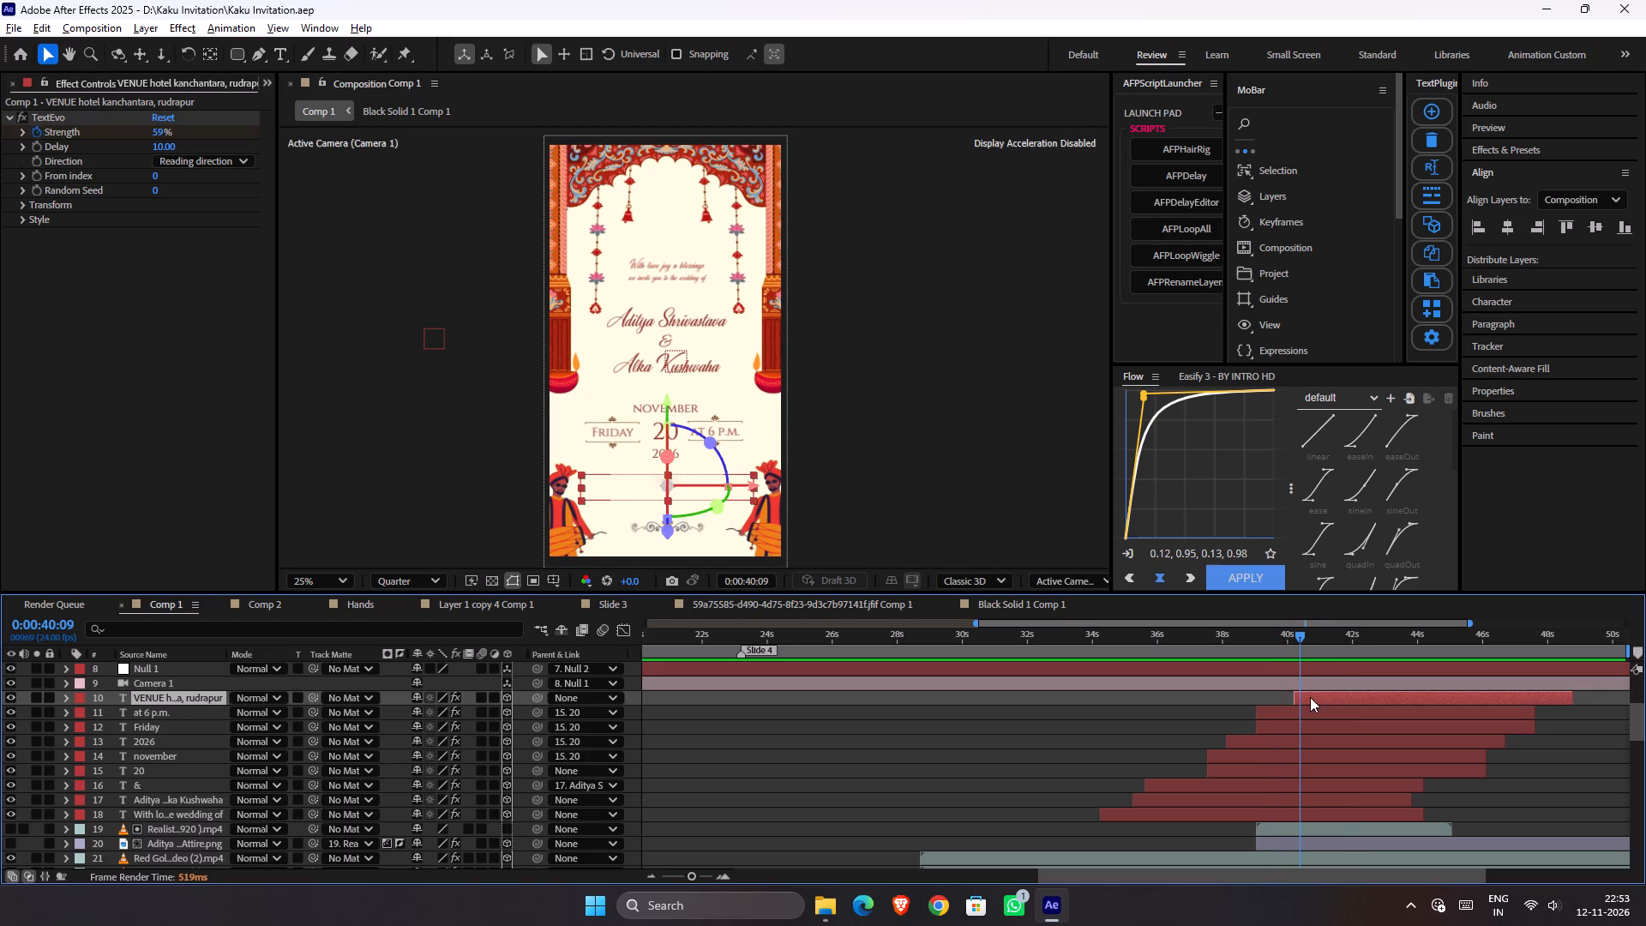
left_click_drag(1310, 697, 1297, 696)
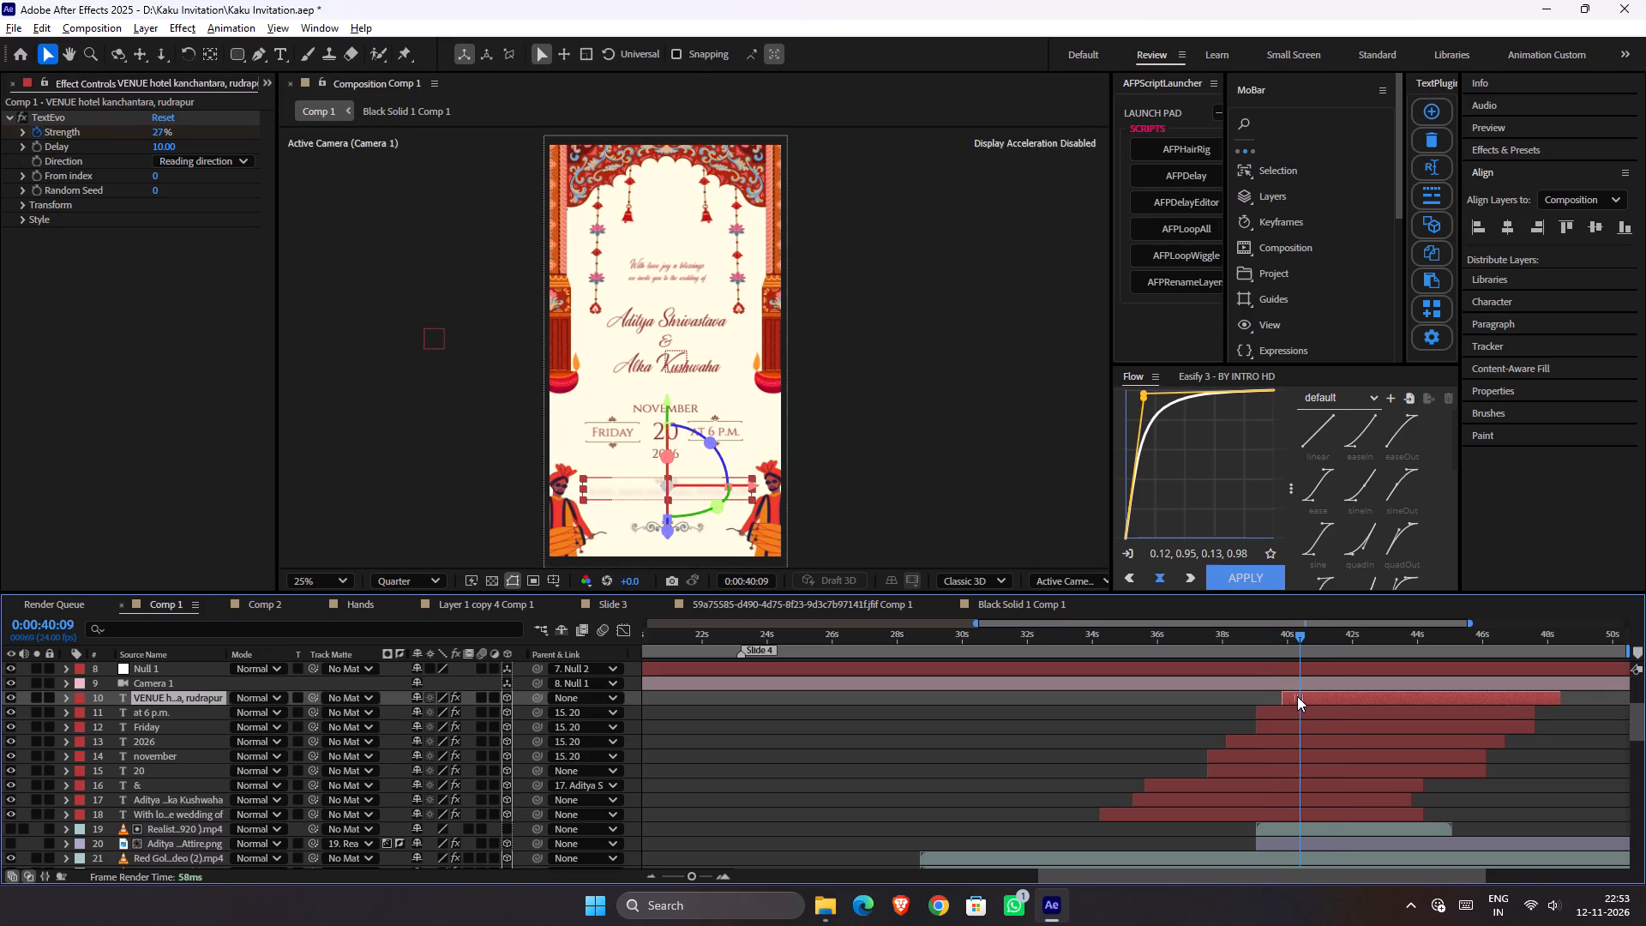
left_click_drag(1297, 696, 1296, 696)
Shift the bottom ornament video, layer 21, later to start at about 0:00:30:00, and preview its reveal from 0:00:38:23 and 0:00:37:22.
scroll(1295, 698, "down", 1)
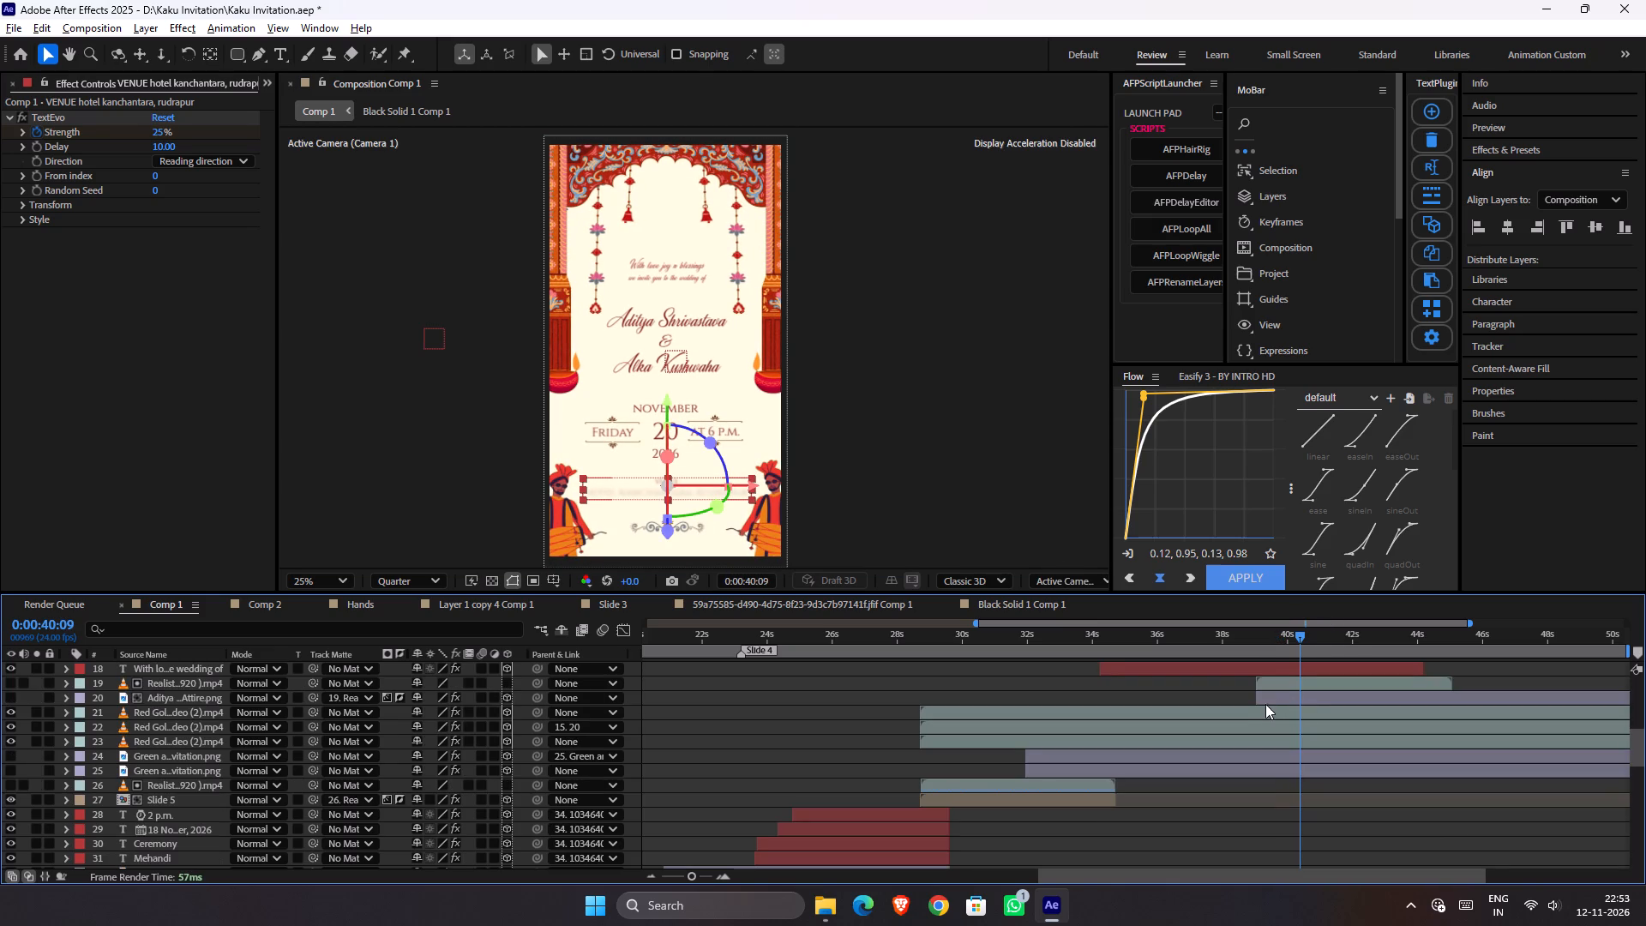
left_click(1259, 705)
left_click(1255, 711)
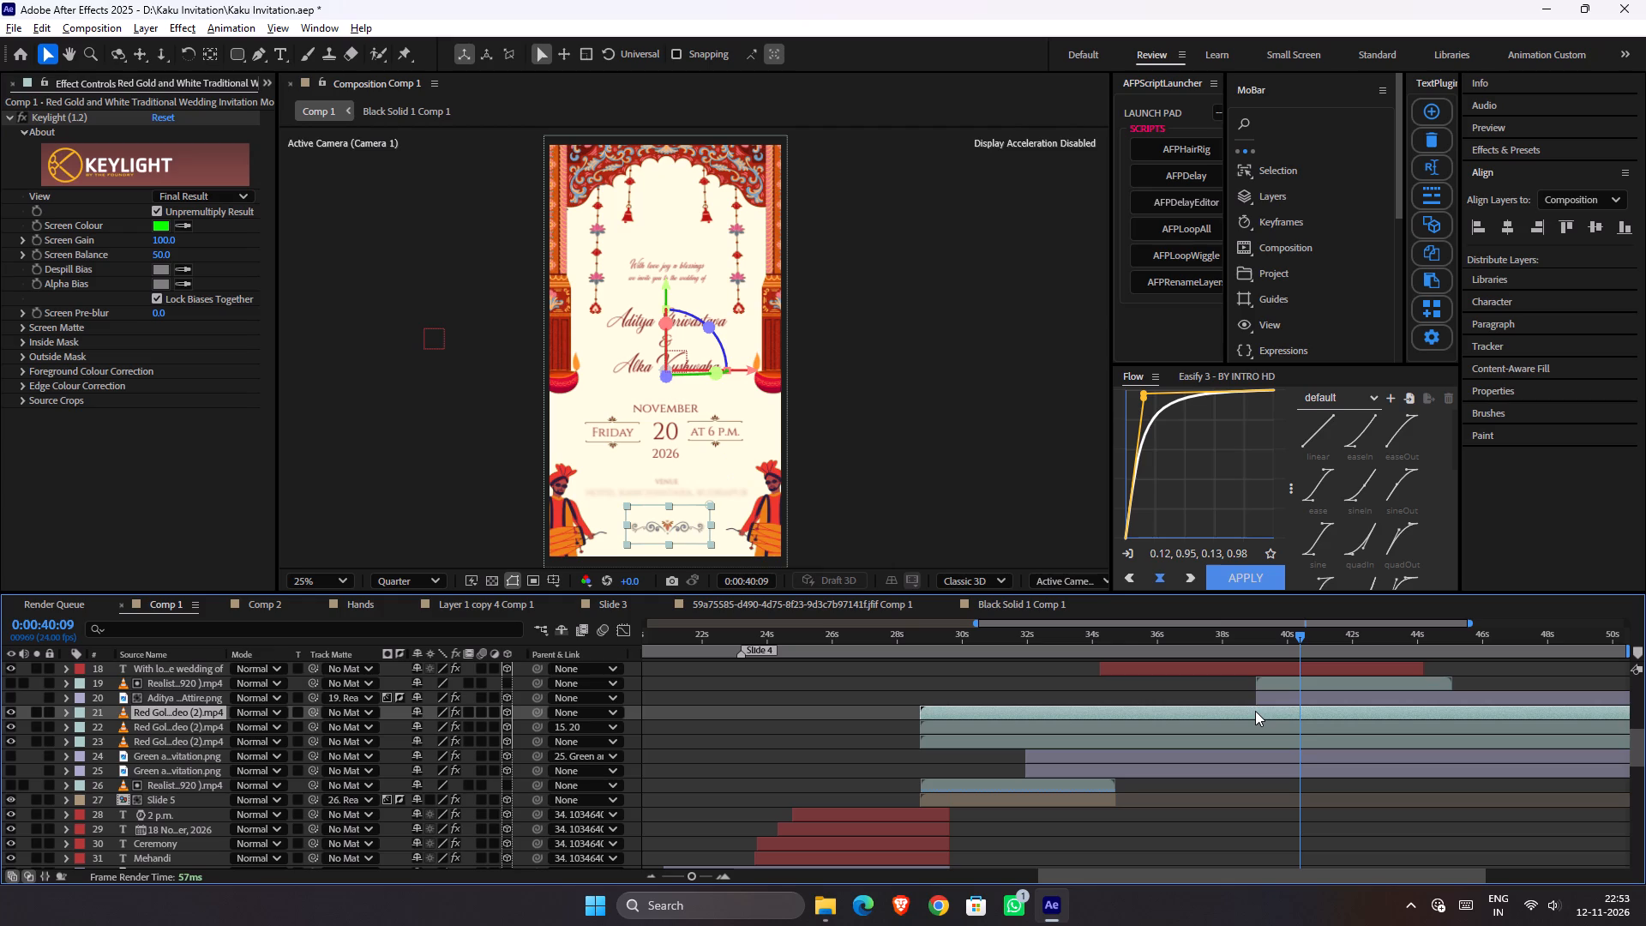
left_click_drag(1230, 713, 1265, 713)
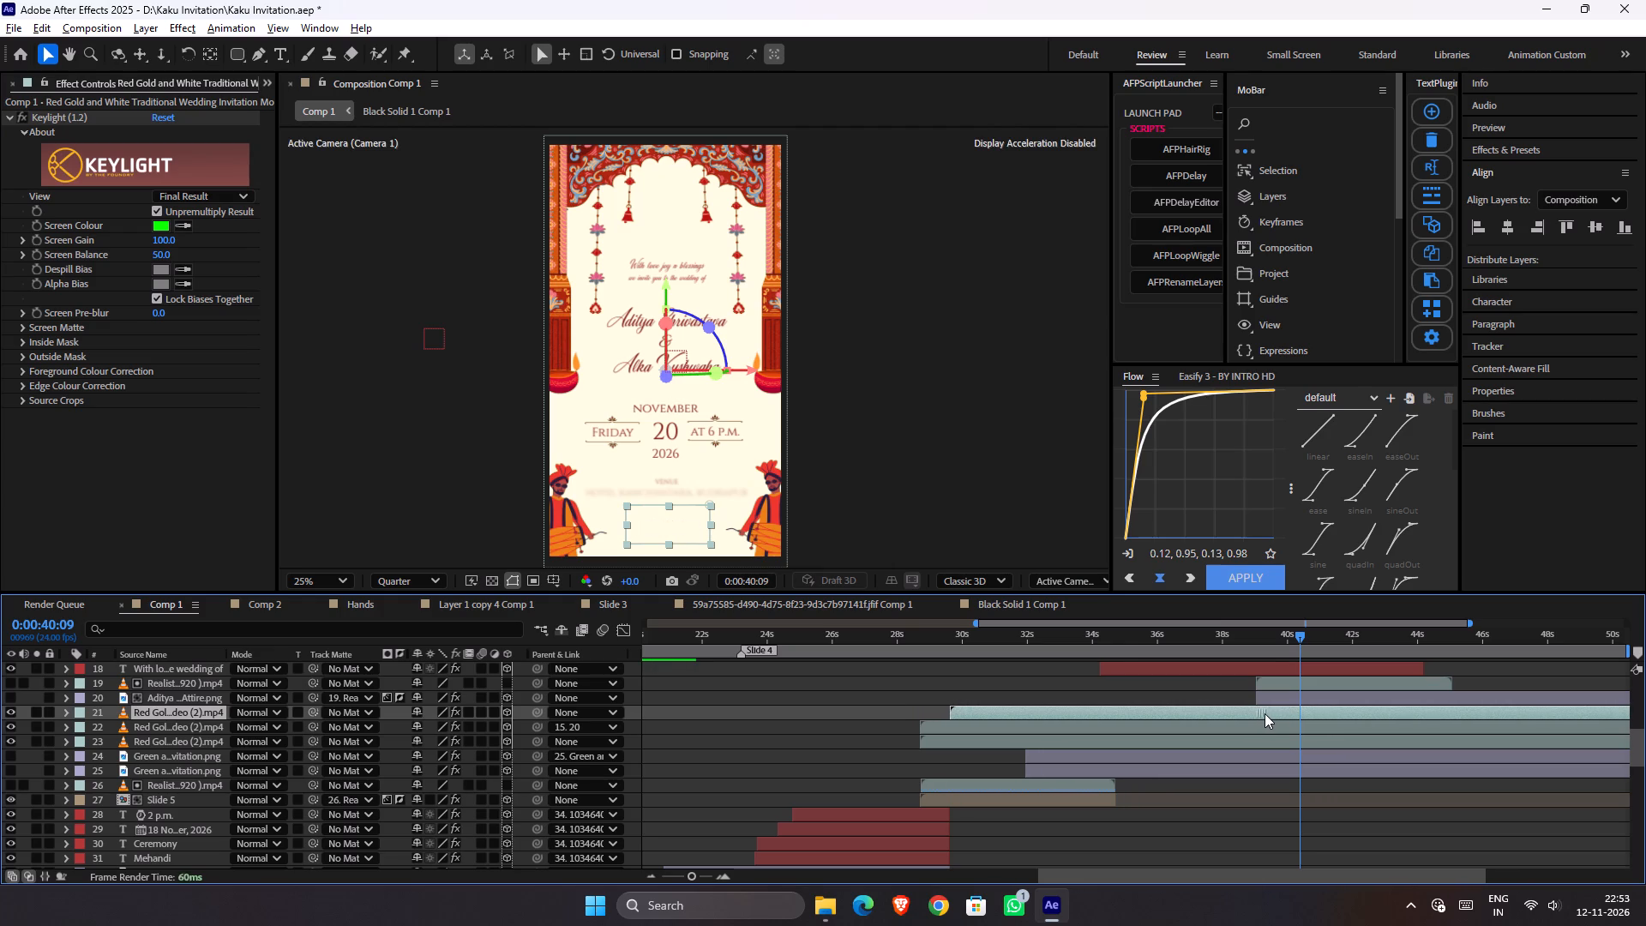
left_click_drag(1265, 713, 1270, 715)
left_click_drag(1270, 639, 1253, 640)
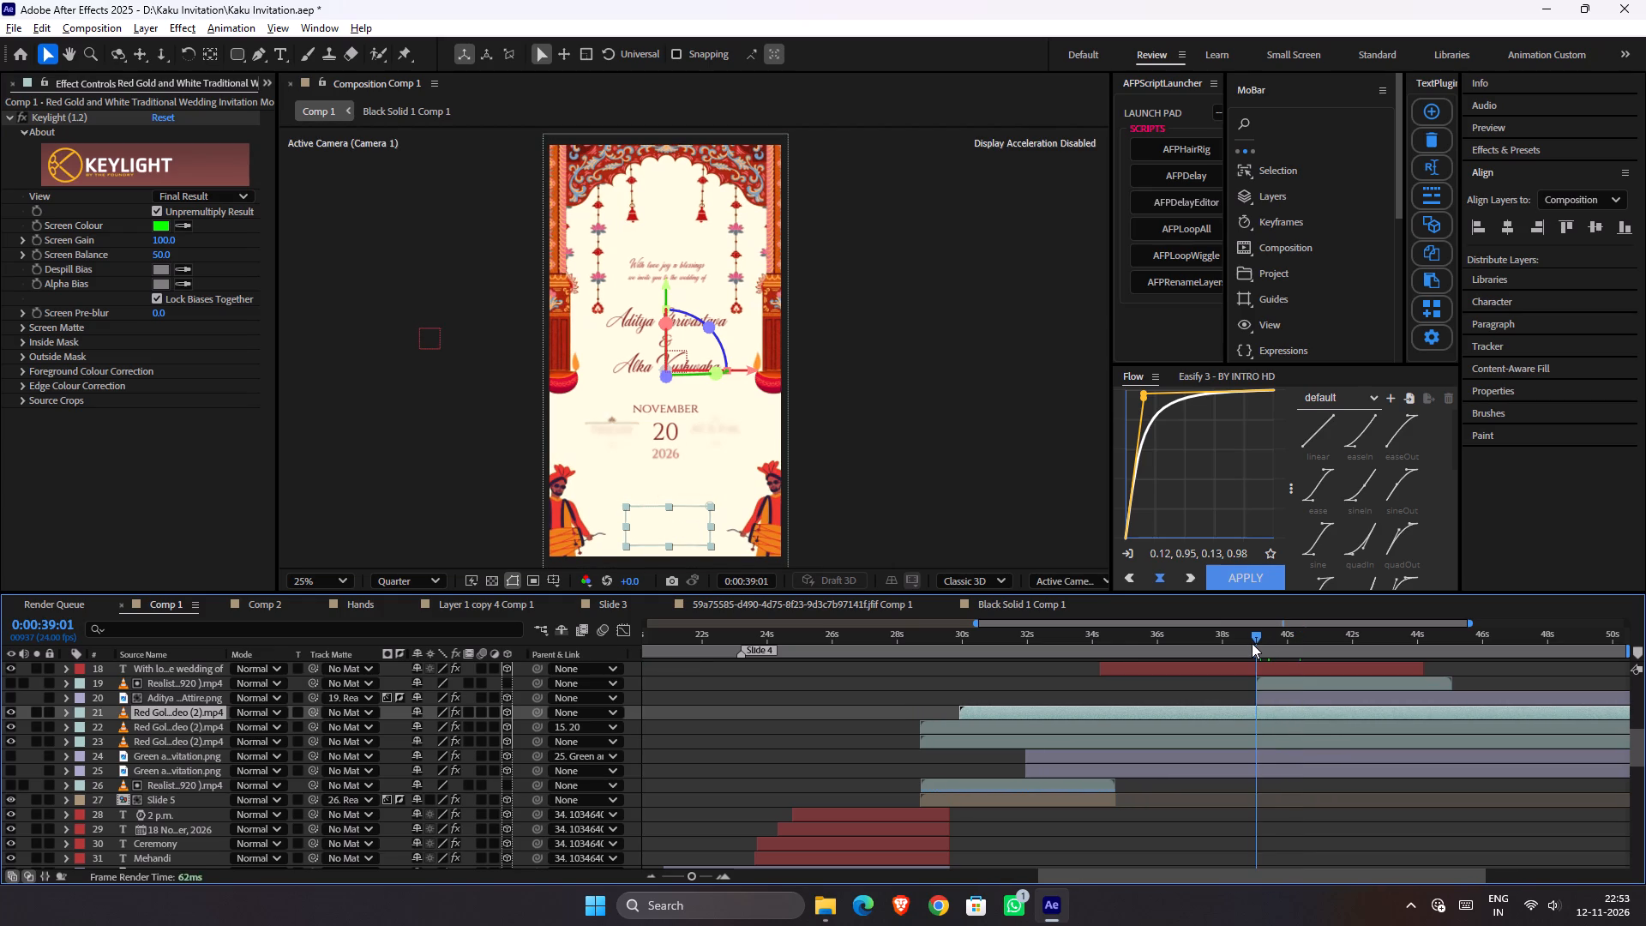
key("space")
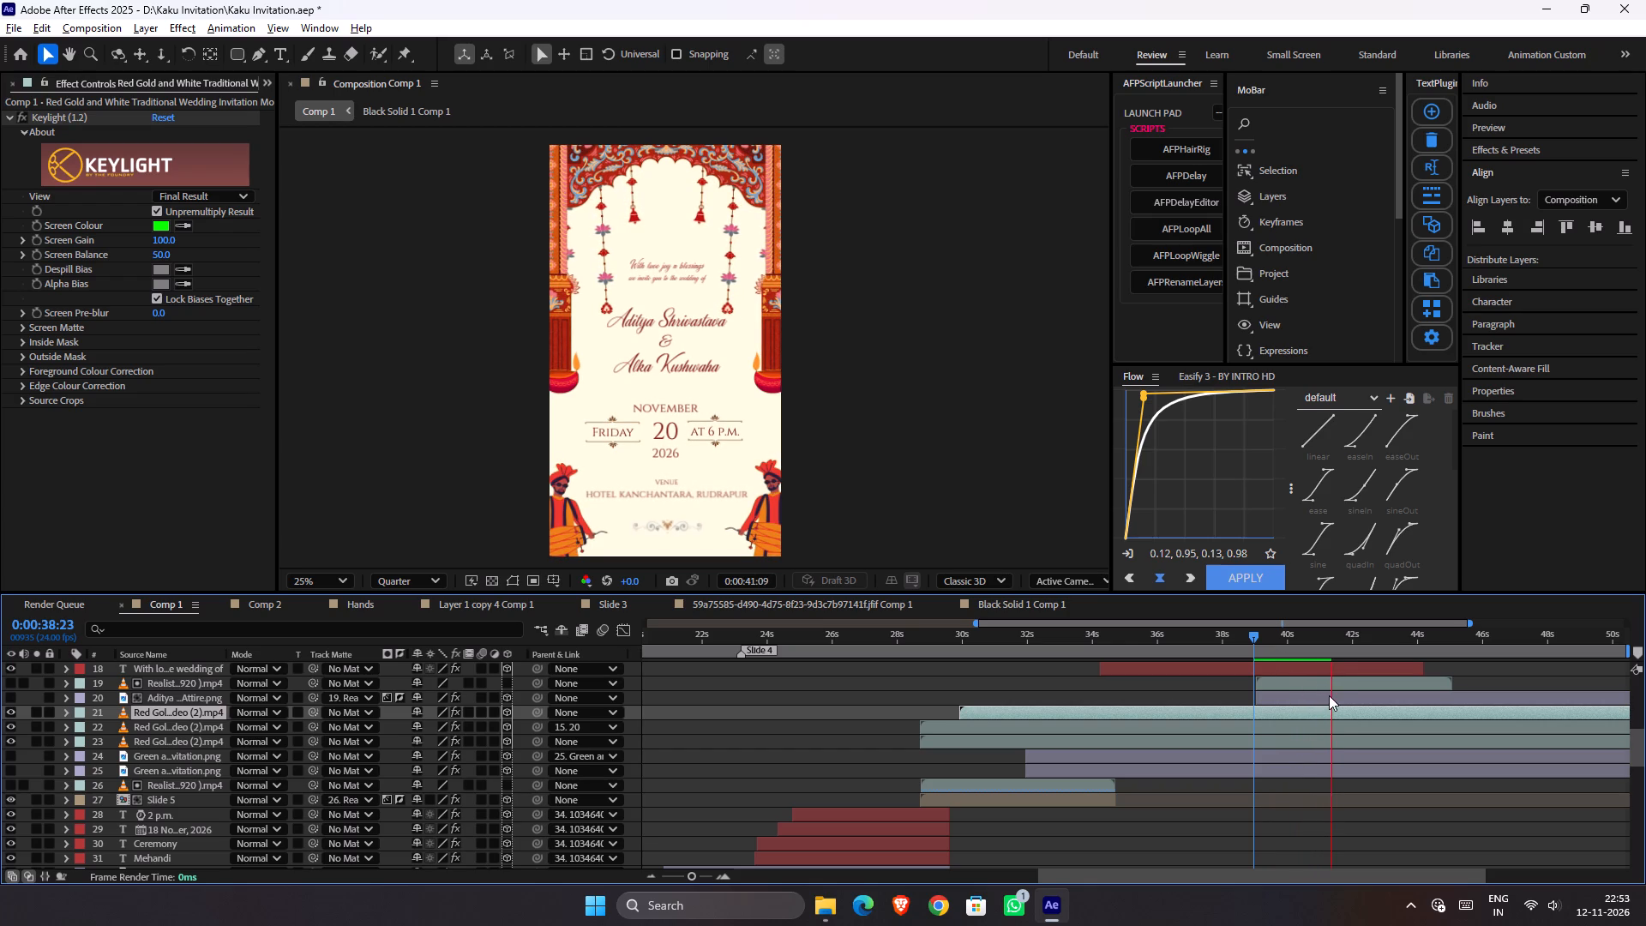
key("space")
left_click_drag(1257, 644, 1234, 647)
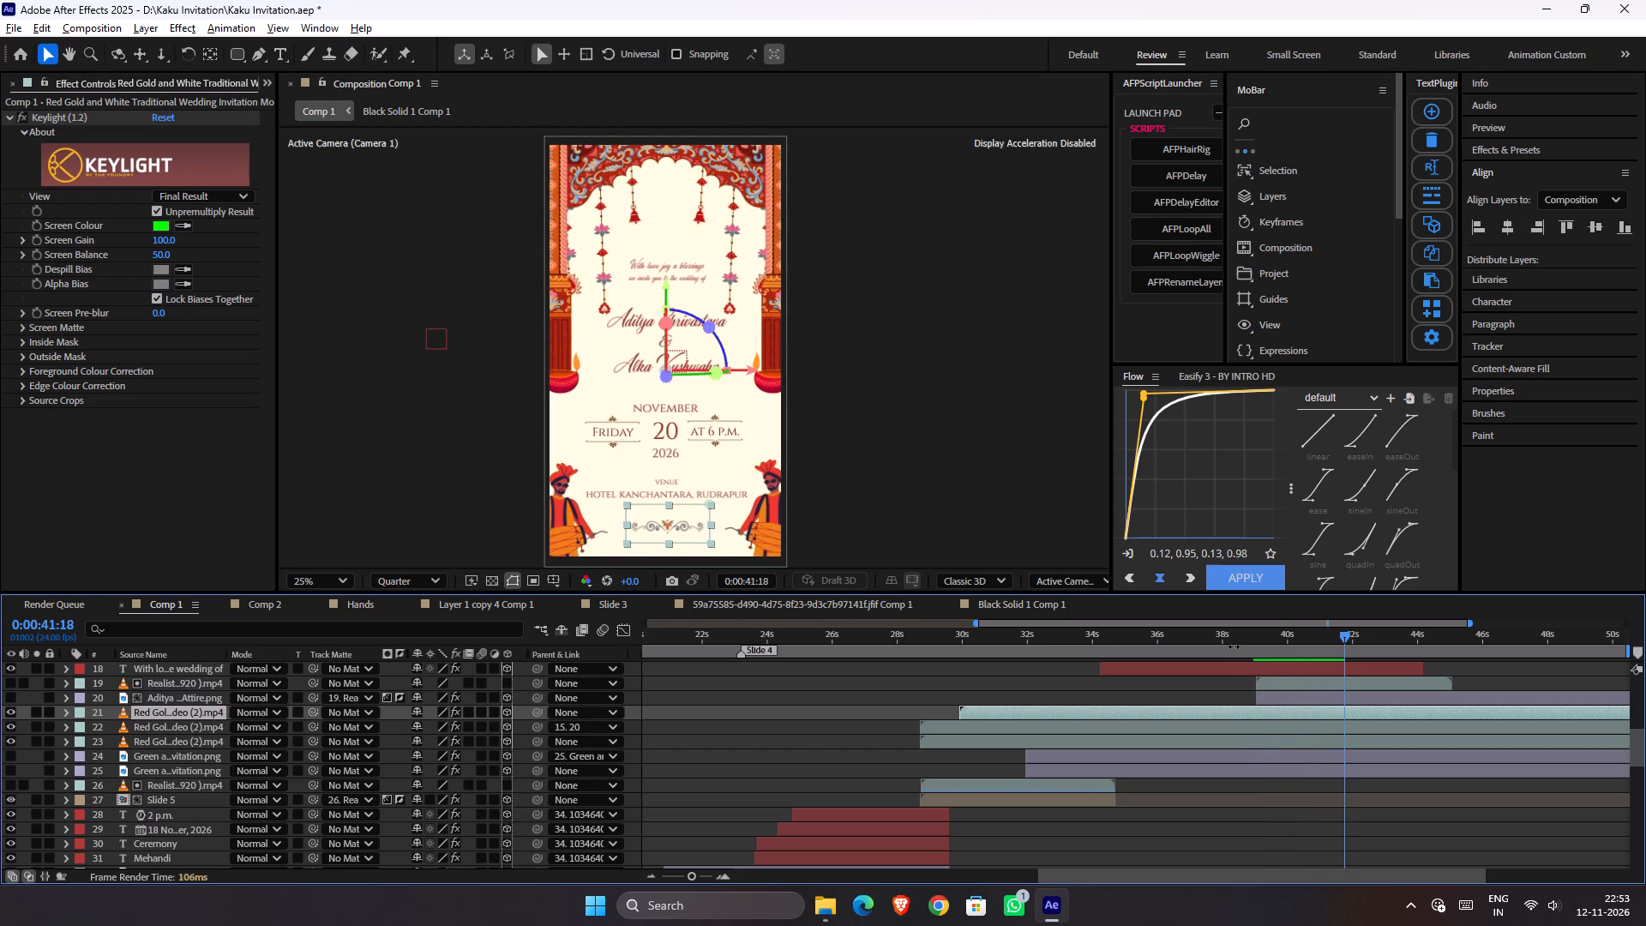
left_click_drag(1241, 634, 1219, 636)
key("space")
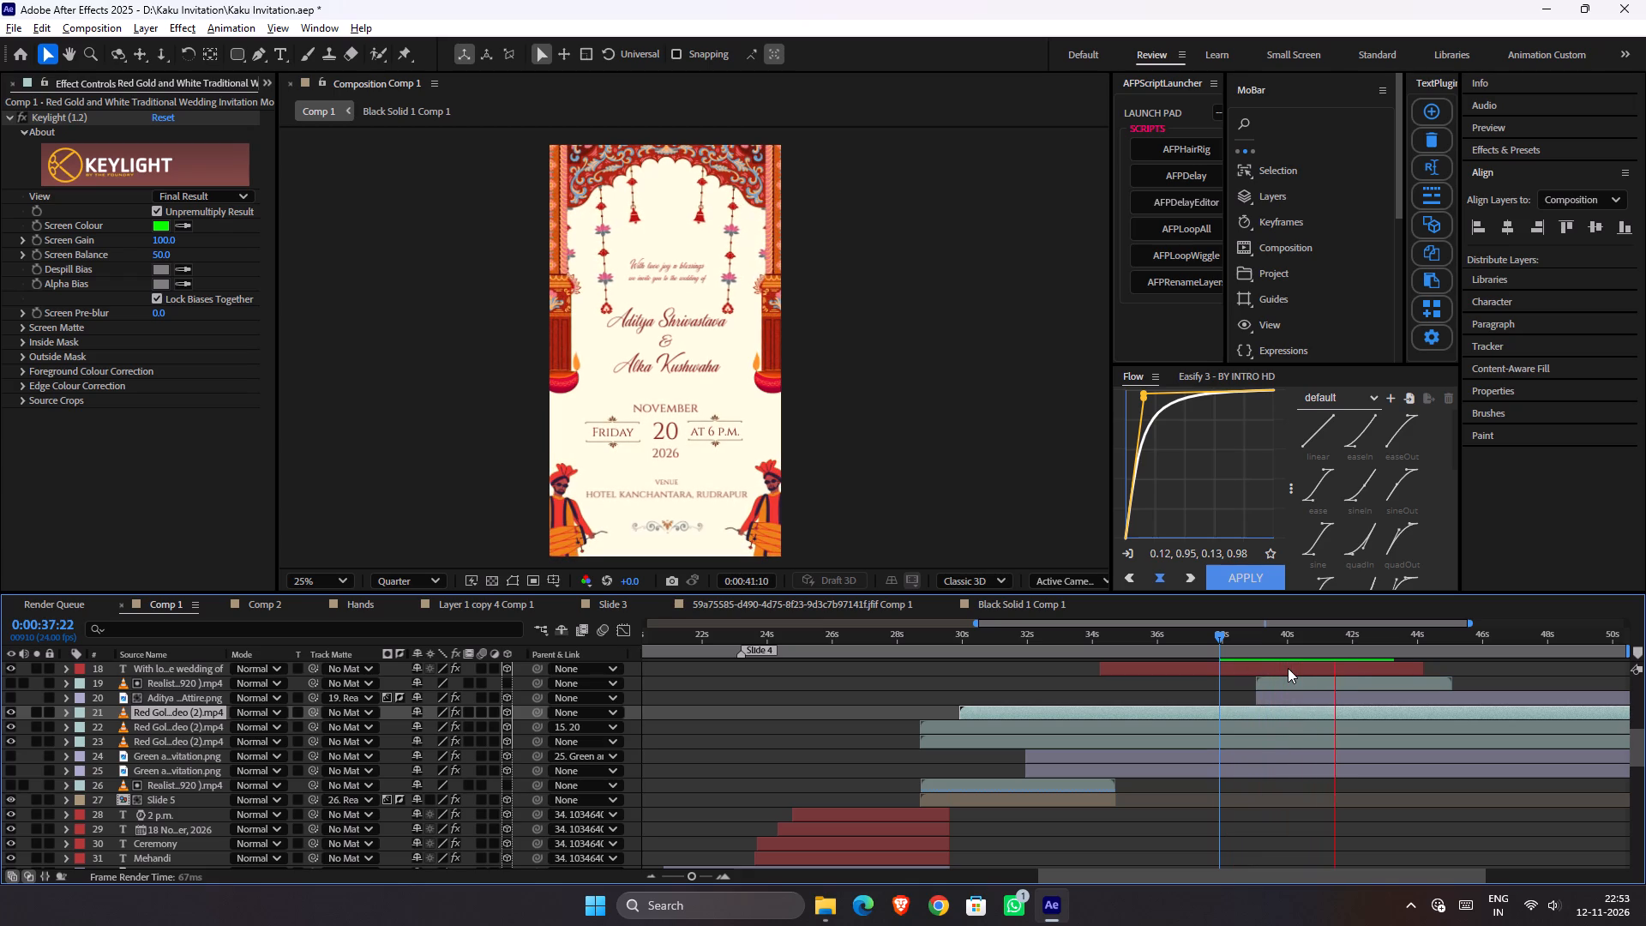
key("space")
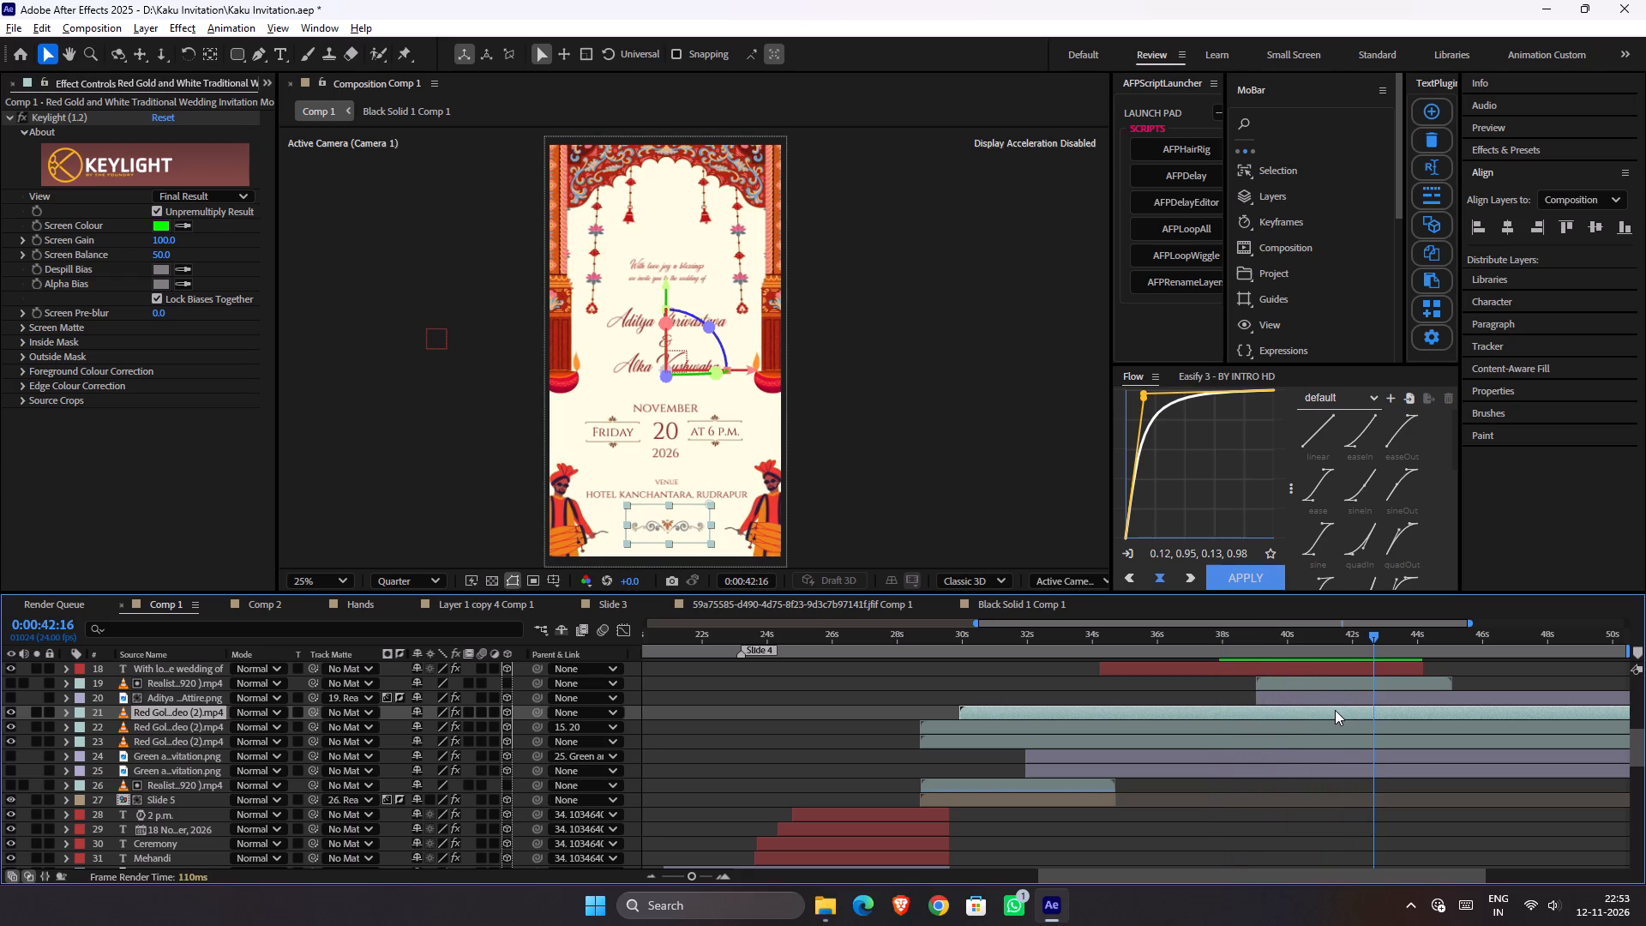
Try the bottom ornament, layer 21, slightly earlier, preview from 0:00:38:22, and move its start back to about 0:00:30:00.
left_click(1335, 710)
left_click_drag(1259, 634, 1252, 638)
key("space")
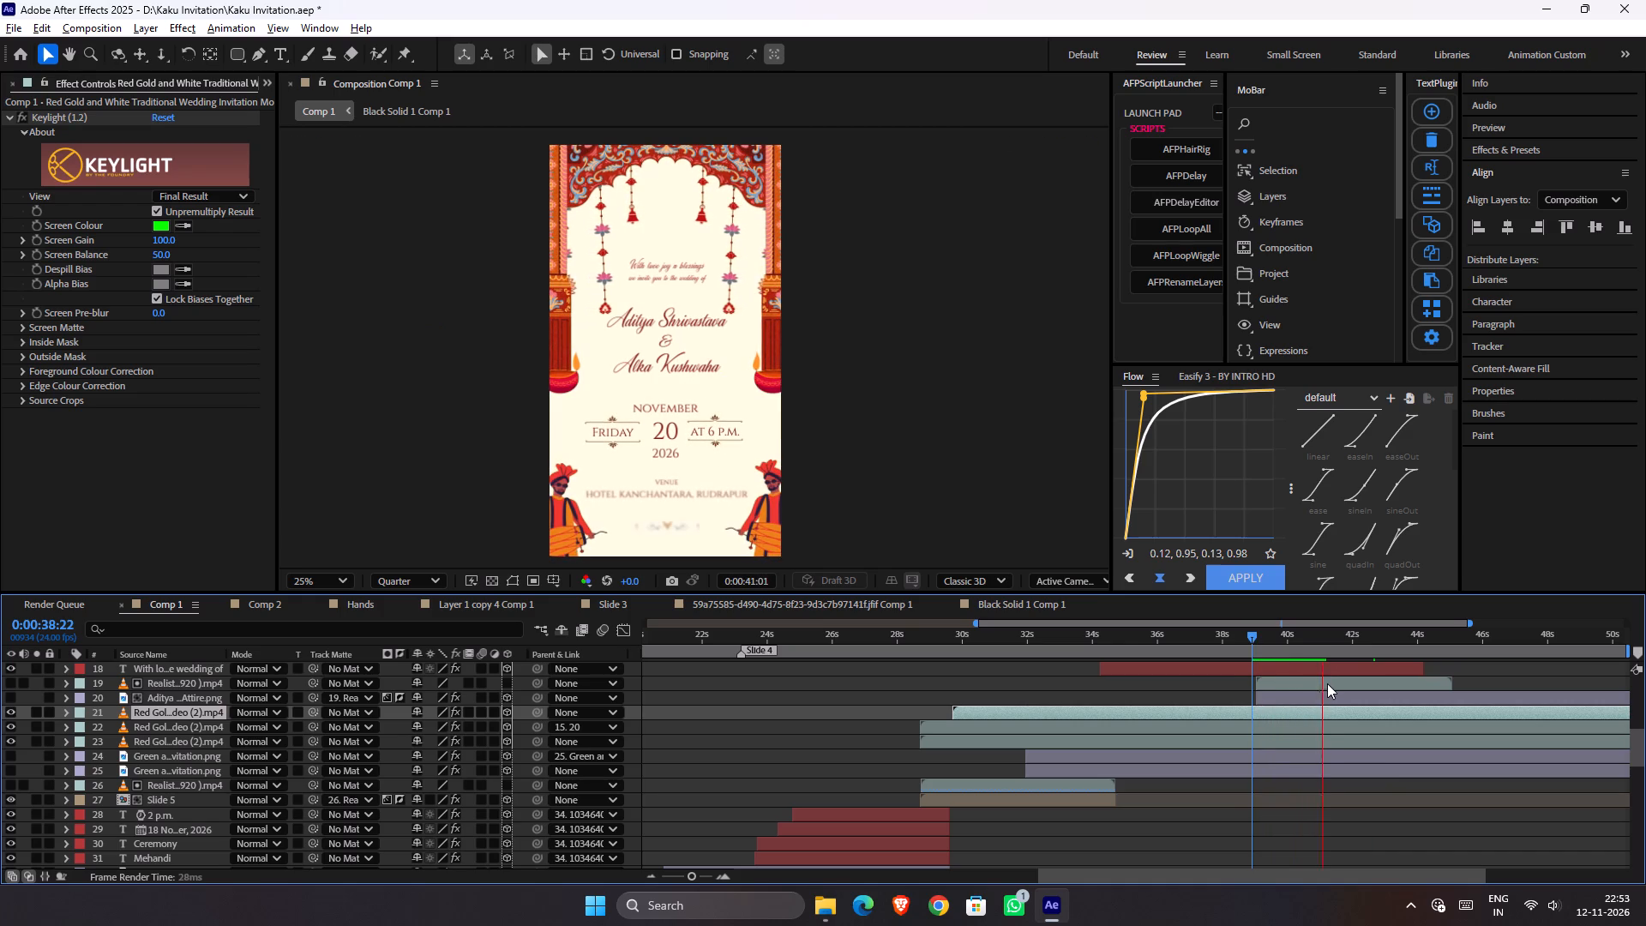
key("space")
left_click_drag(1343, 710, 1353, 709)
Preview the transition into the final slide and its text and divider reveals from 0:00:42:01.
key("space")
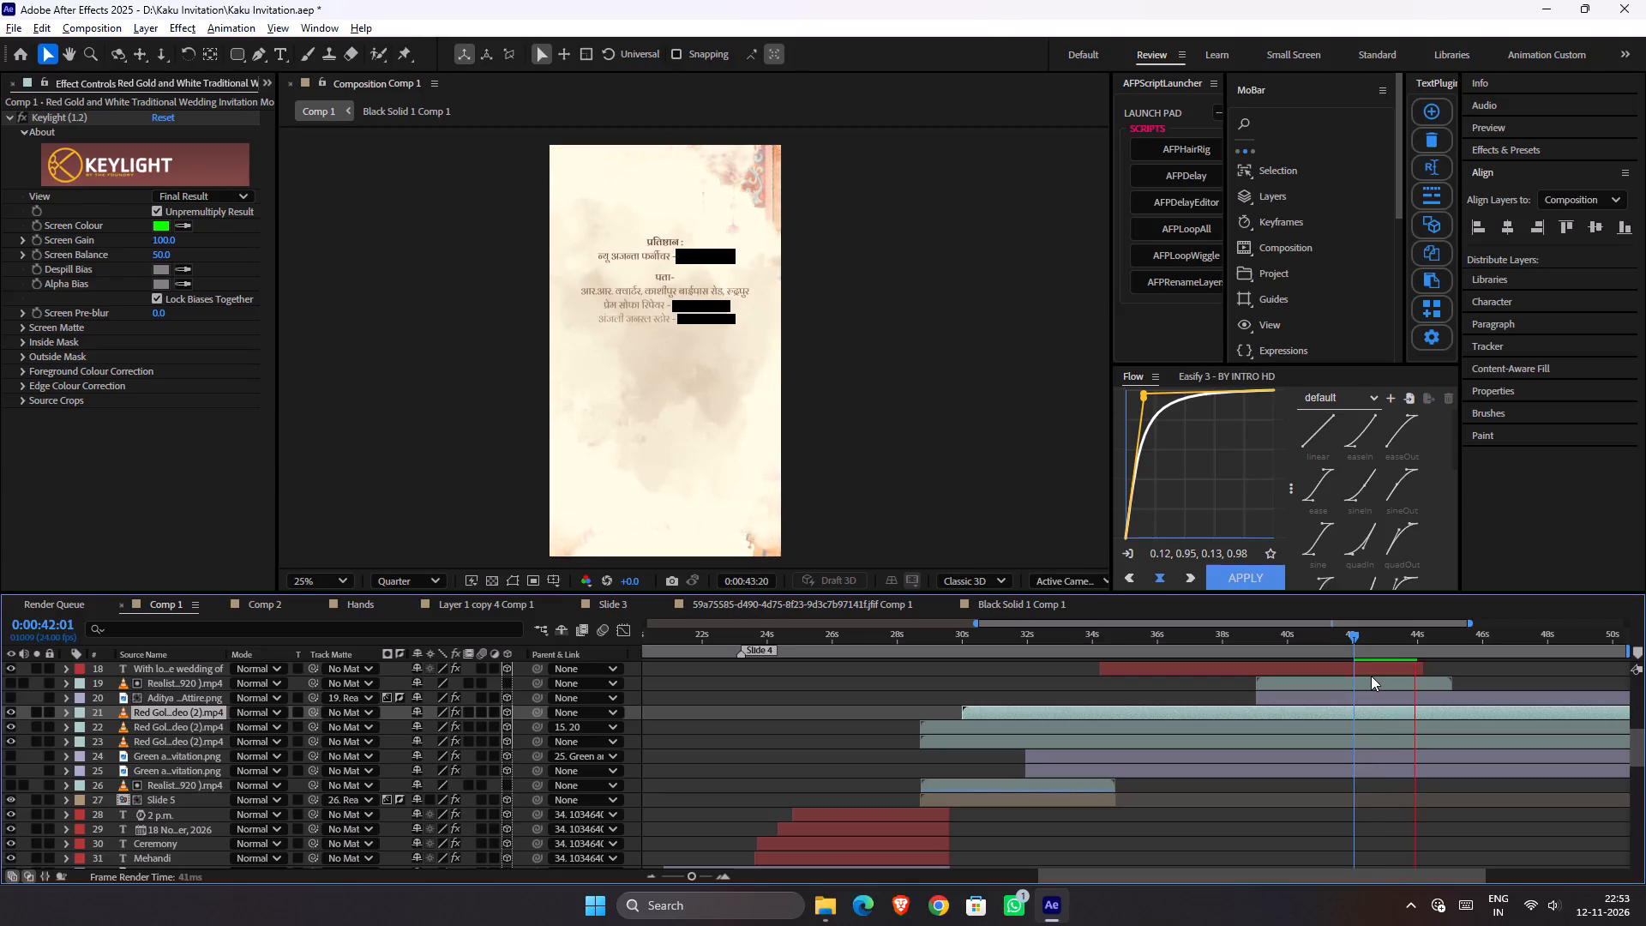
scroll(1372, 676, "up", 1, "alt")
scroll(1372, 676, "down", 2, "alt")
scroll(1372, 676, "up", 2, "alt")
scroll(1372, 677, "down", 1, "alt")
scroll(1372, 678, "up", 1, "alt")
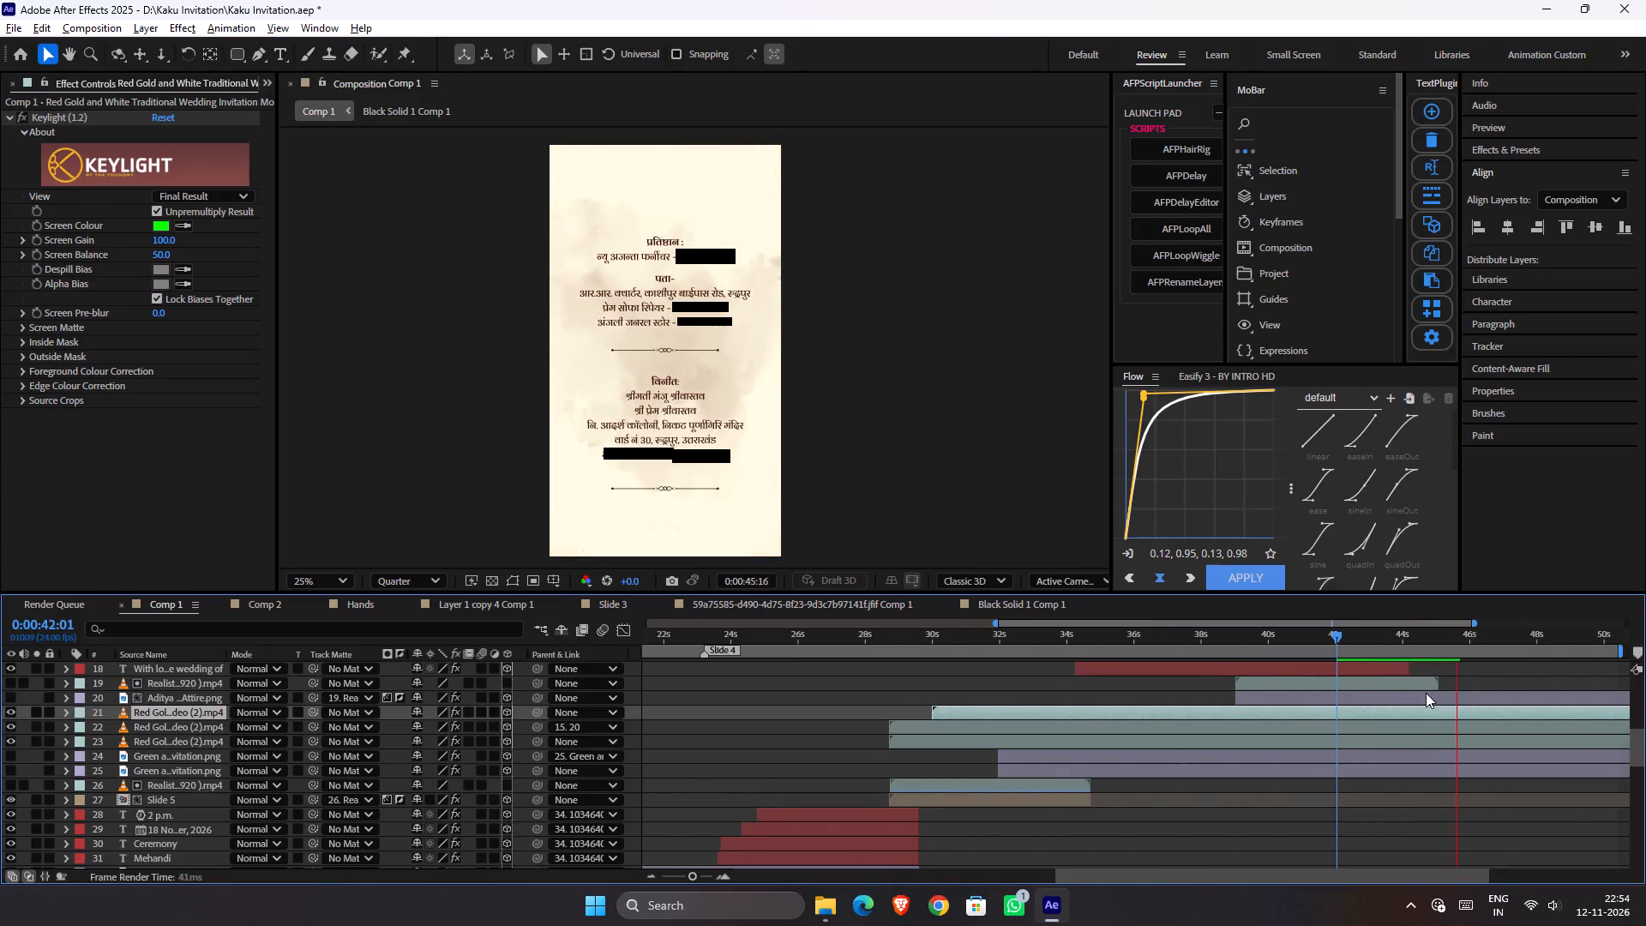
scroll(1444, 702, "up", 1, "alt")
scroll(1444, 702, "down", 1, "alt")
scroll(1444, 702, "up", 1, "alt")
scroll(1456, 707, "up", 2)
scroll(1456, 707, "down", 4, "alt")
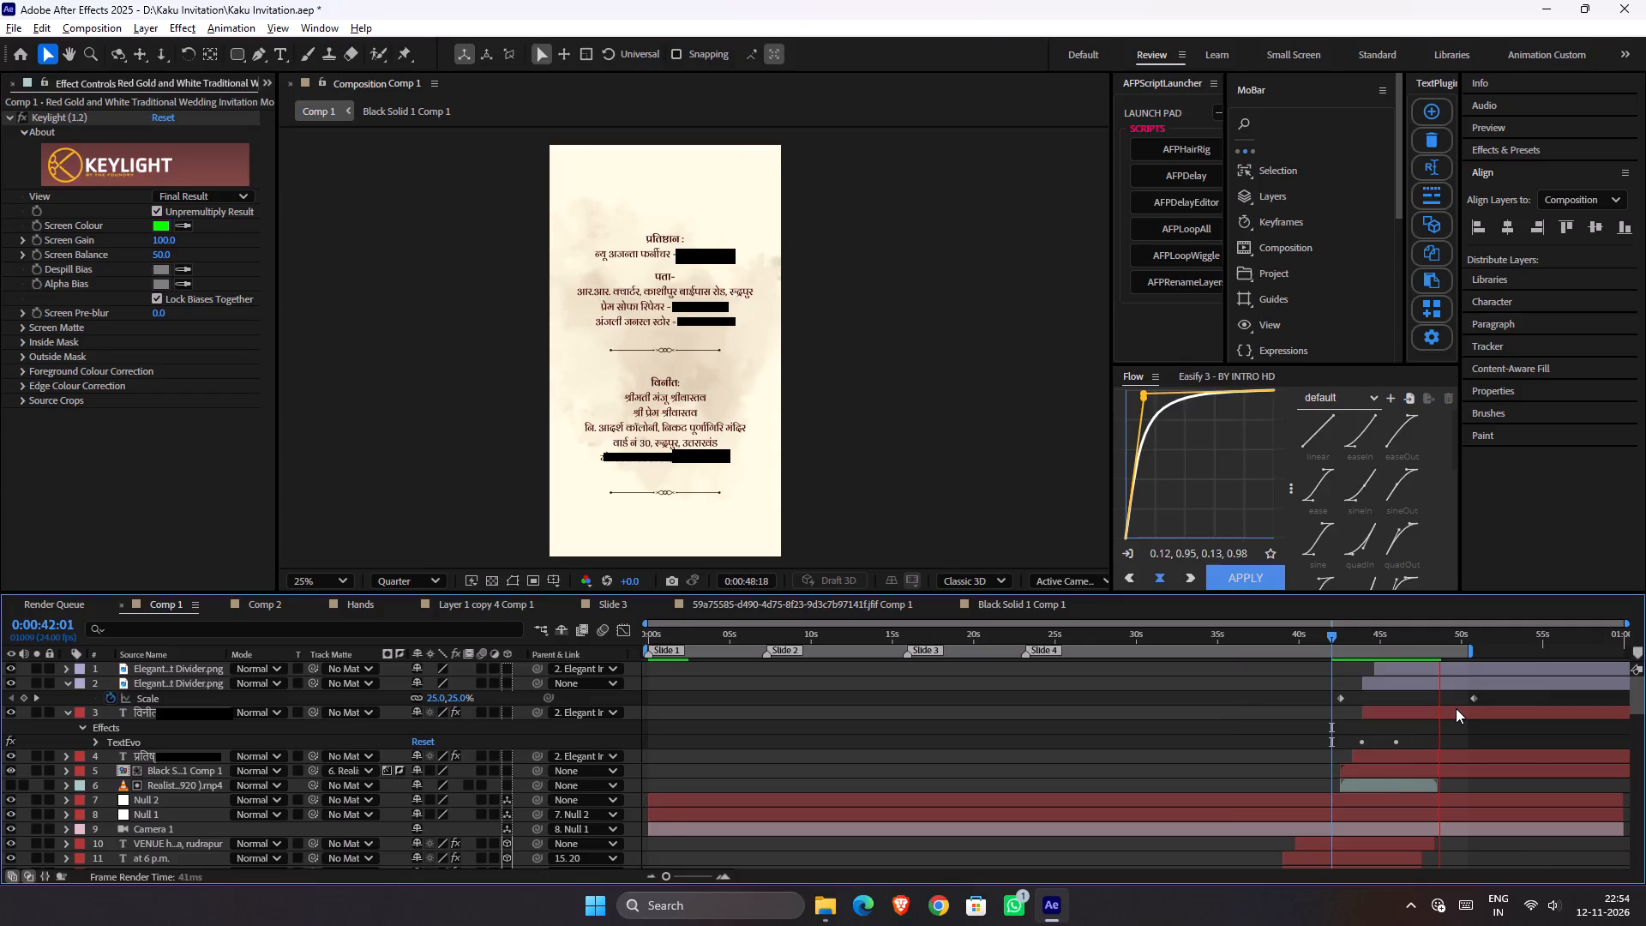
left_click(1410, 572, "alt")
Check the final slide near 0:00:47:21 and preview it from 0:00:42:22, stopping at 0:00:48:18.
left_click(1439, 636, "alt")
left_click_drag(1434, 636, 1419, 641, "alt")
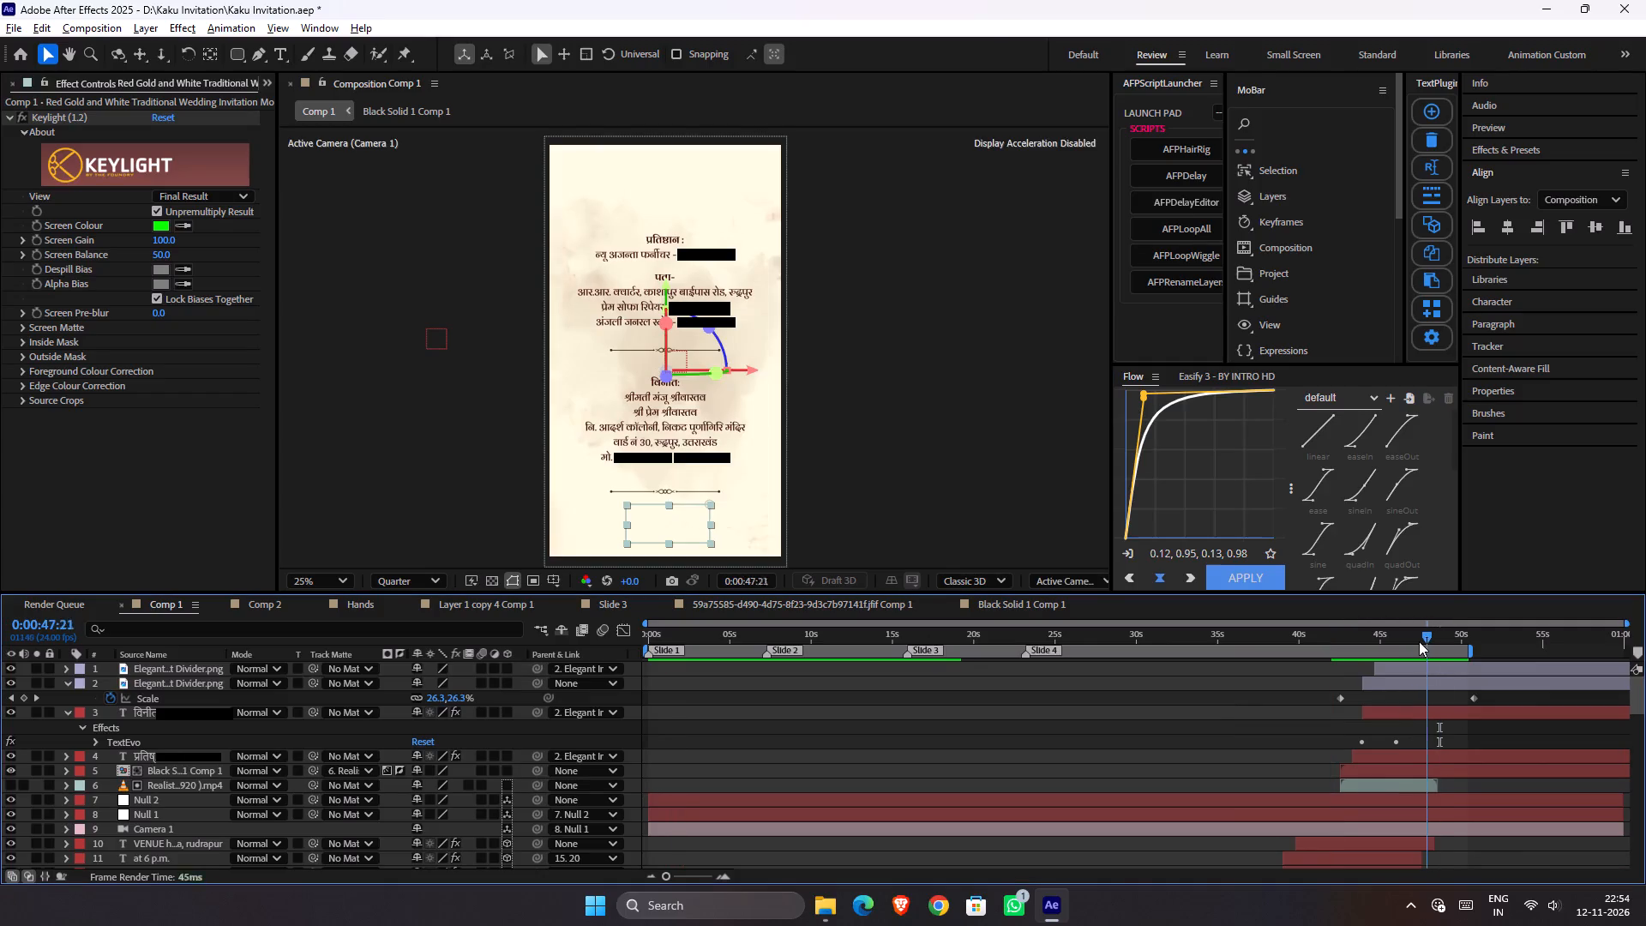
left_click_drag(1419, 641, 1415, 641, "alt")
key("alt+space")
left_click_drag(1421, 640, 1347, 646, "alt")
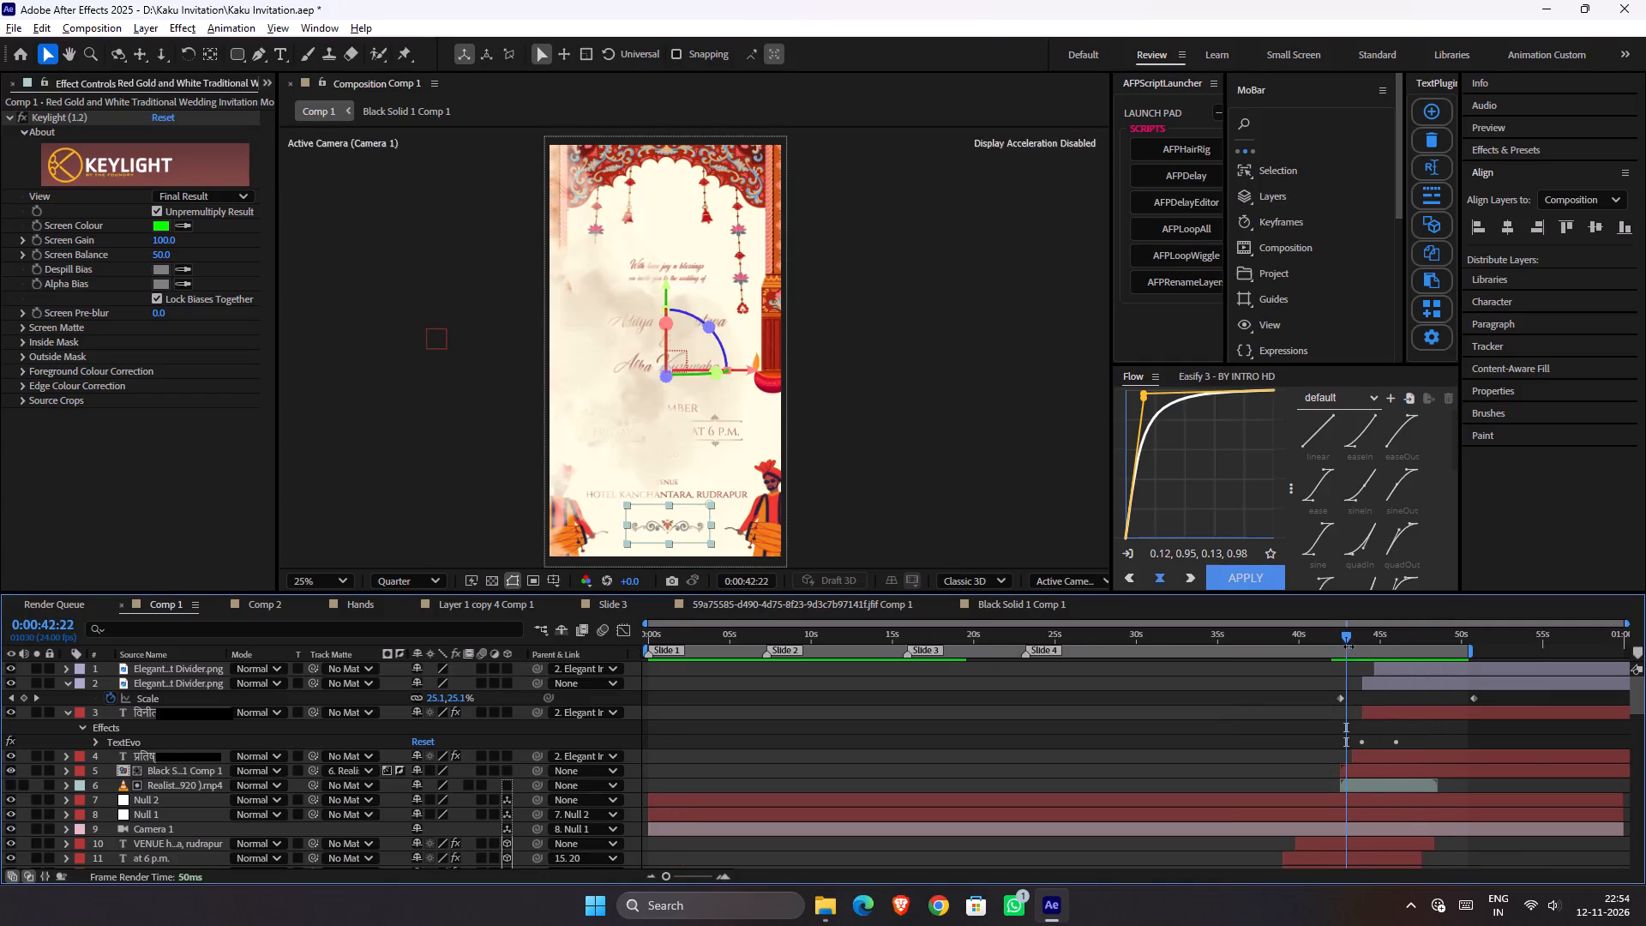
key("alt+space")
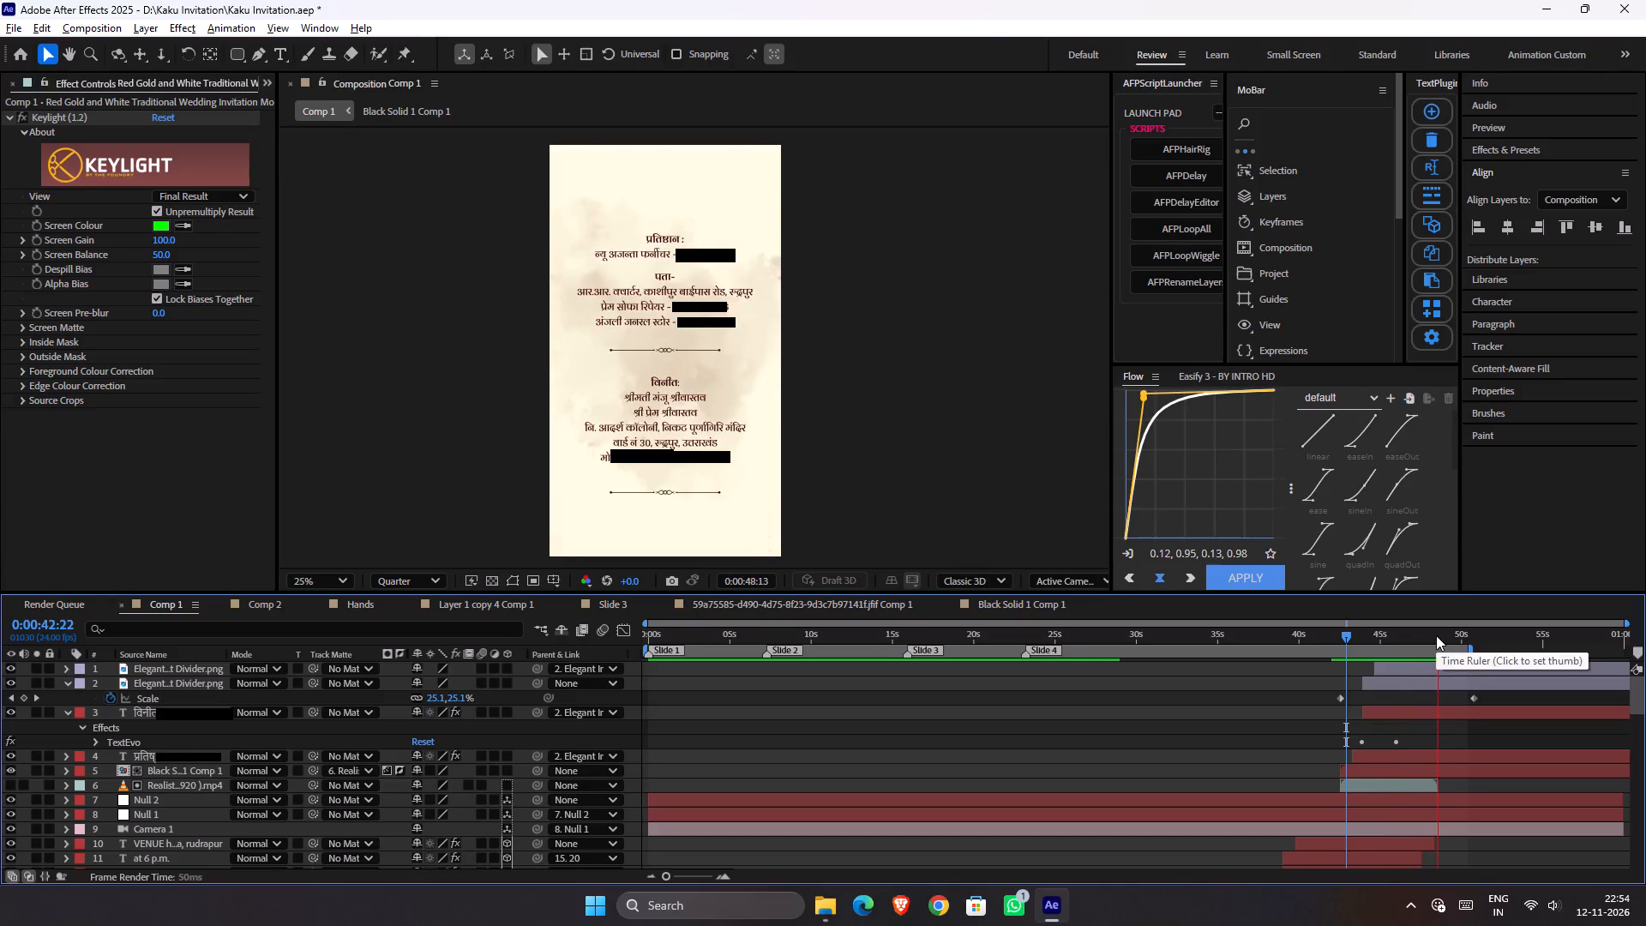
key("alt+space")
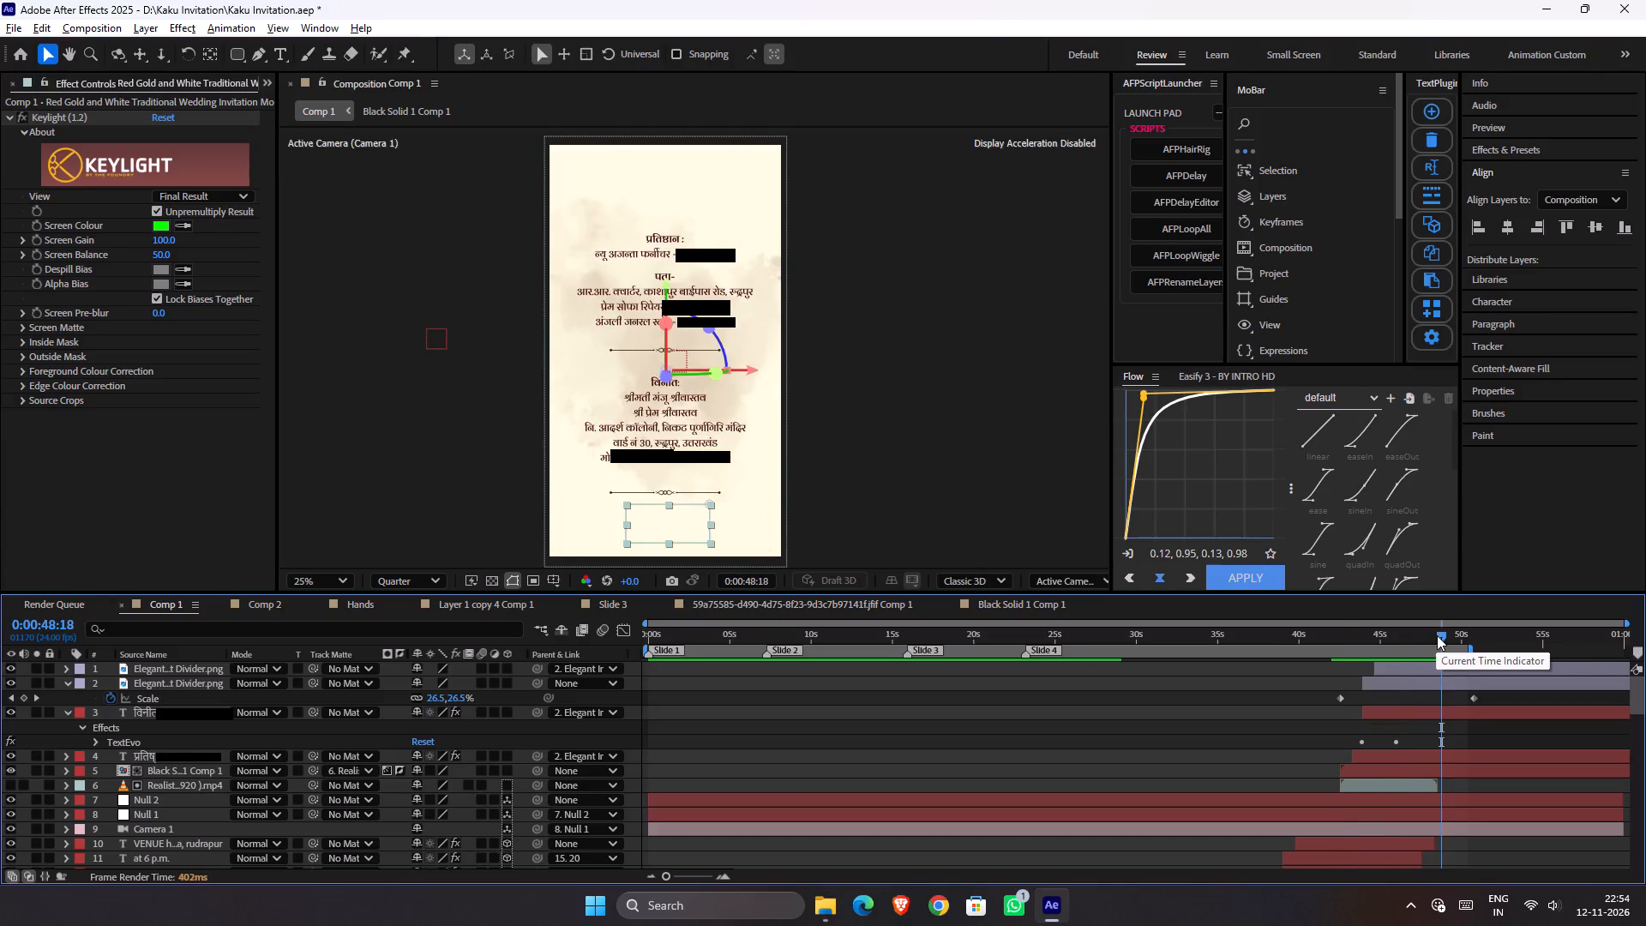
Set the work area end to 0:00:48:18 and save the project.
key("alt+n")
key("ctrl+alt+s")
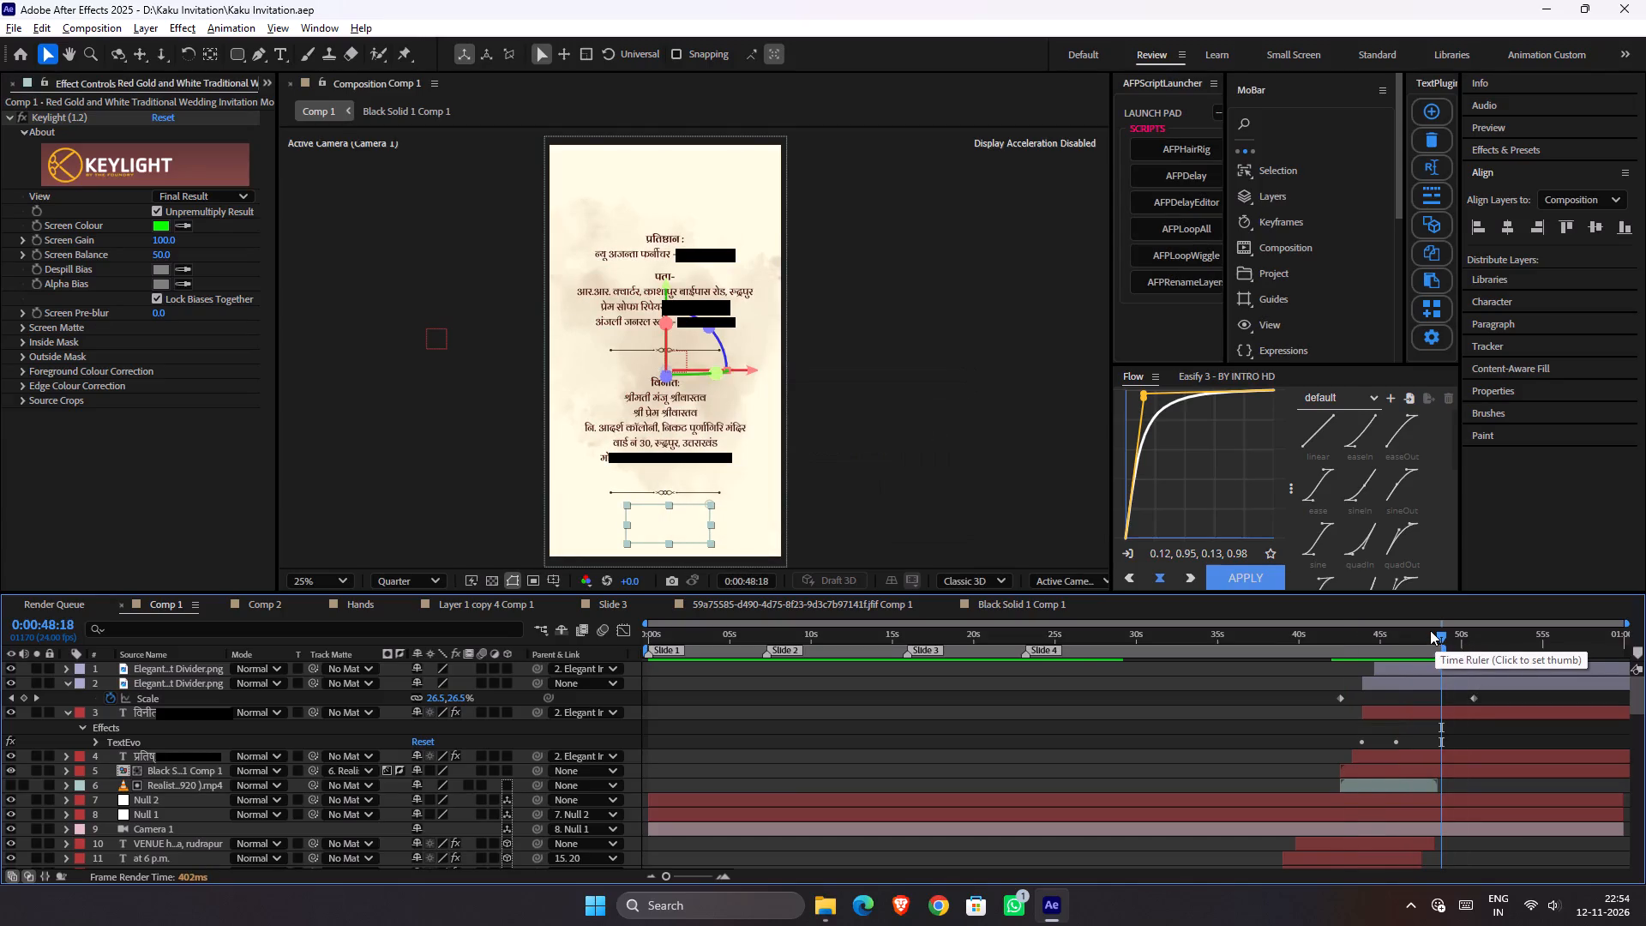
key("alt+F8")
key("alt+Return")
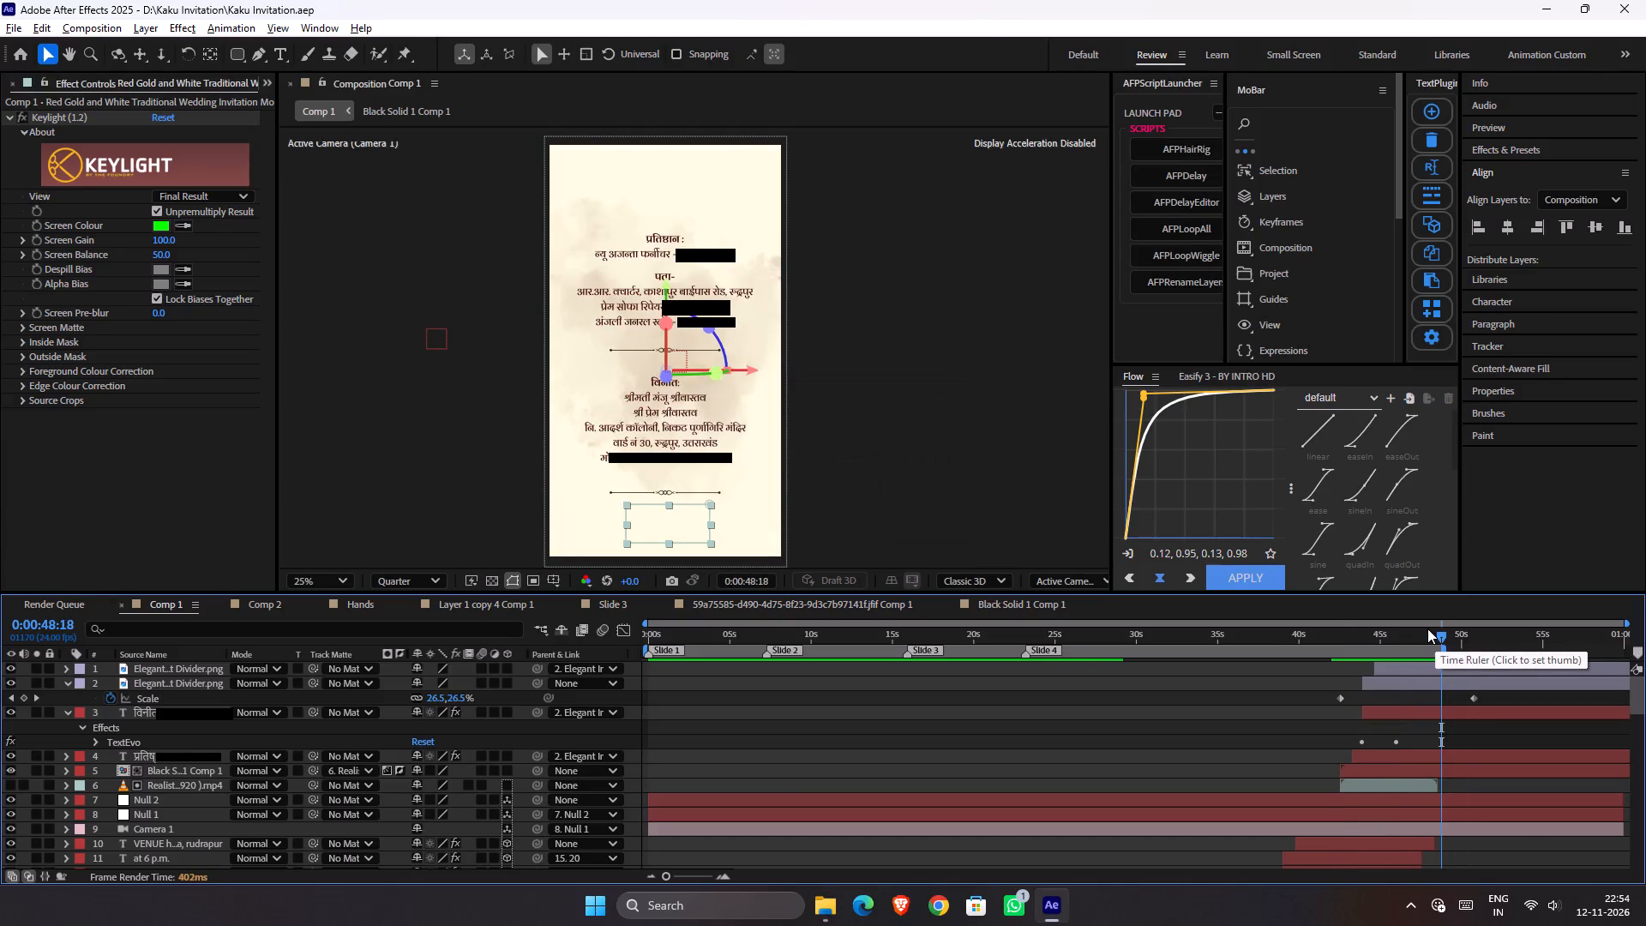
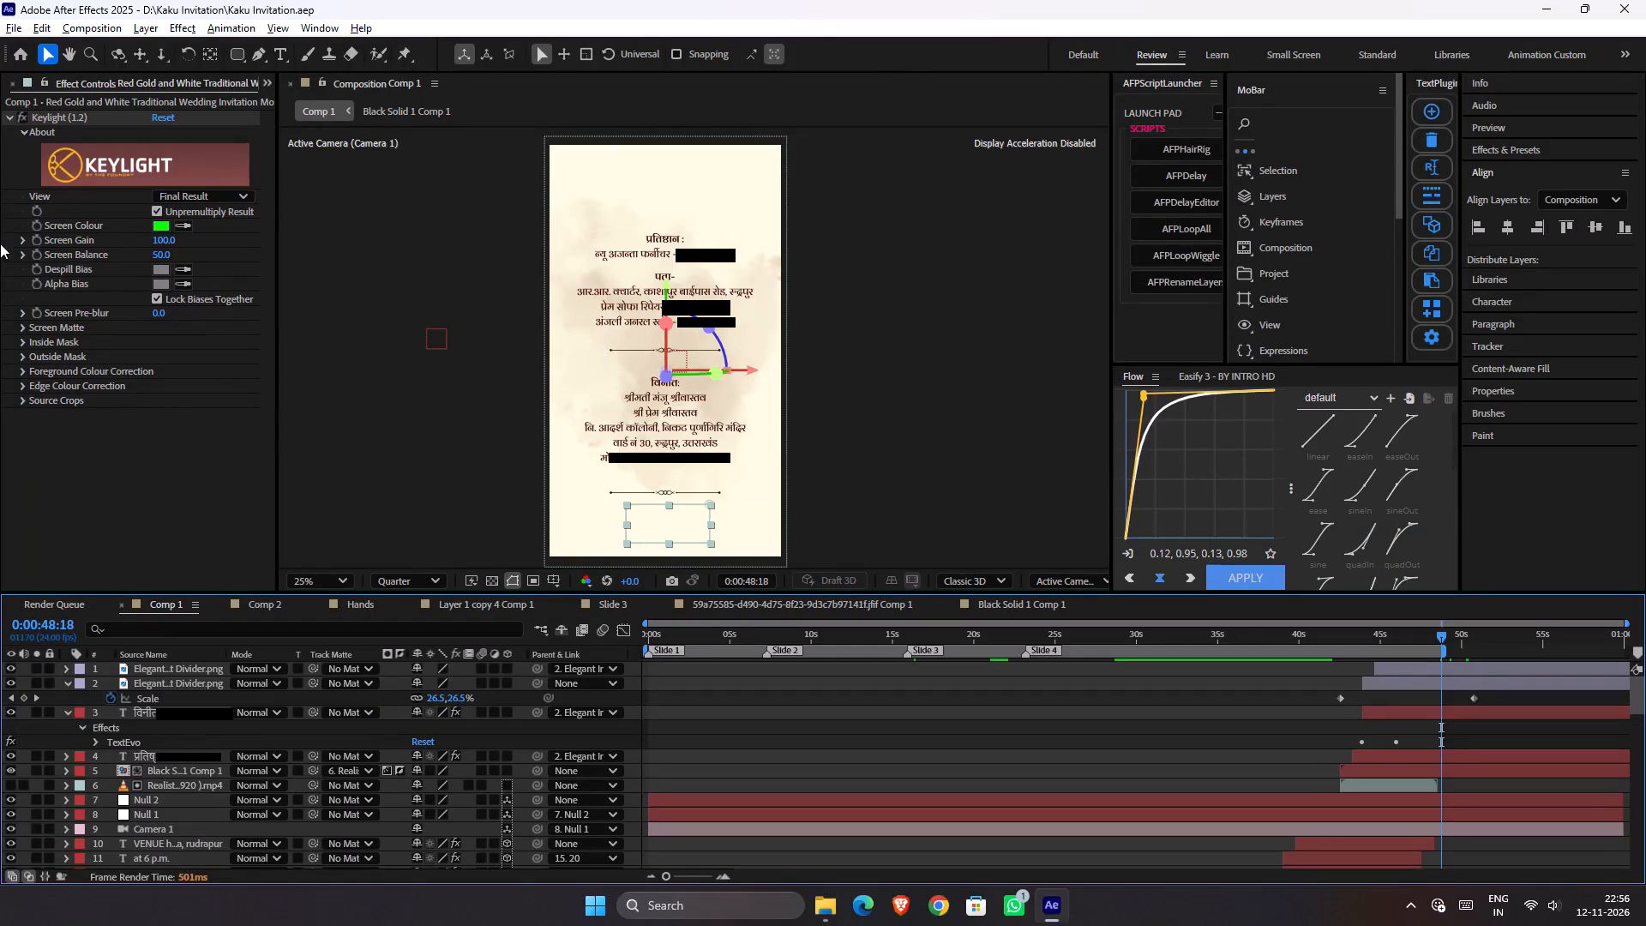
Remove the unused footage from the project.
left_click(13, 28, "alt")
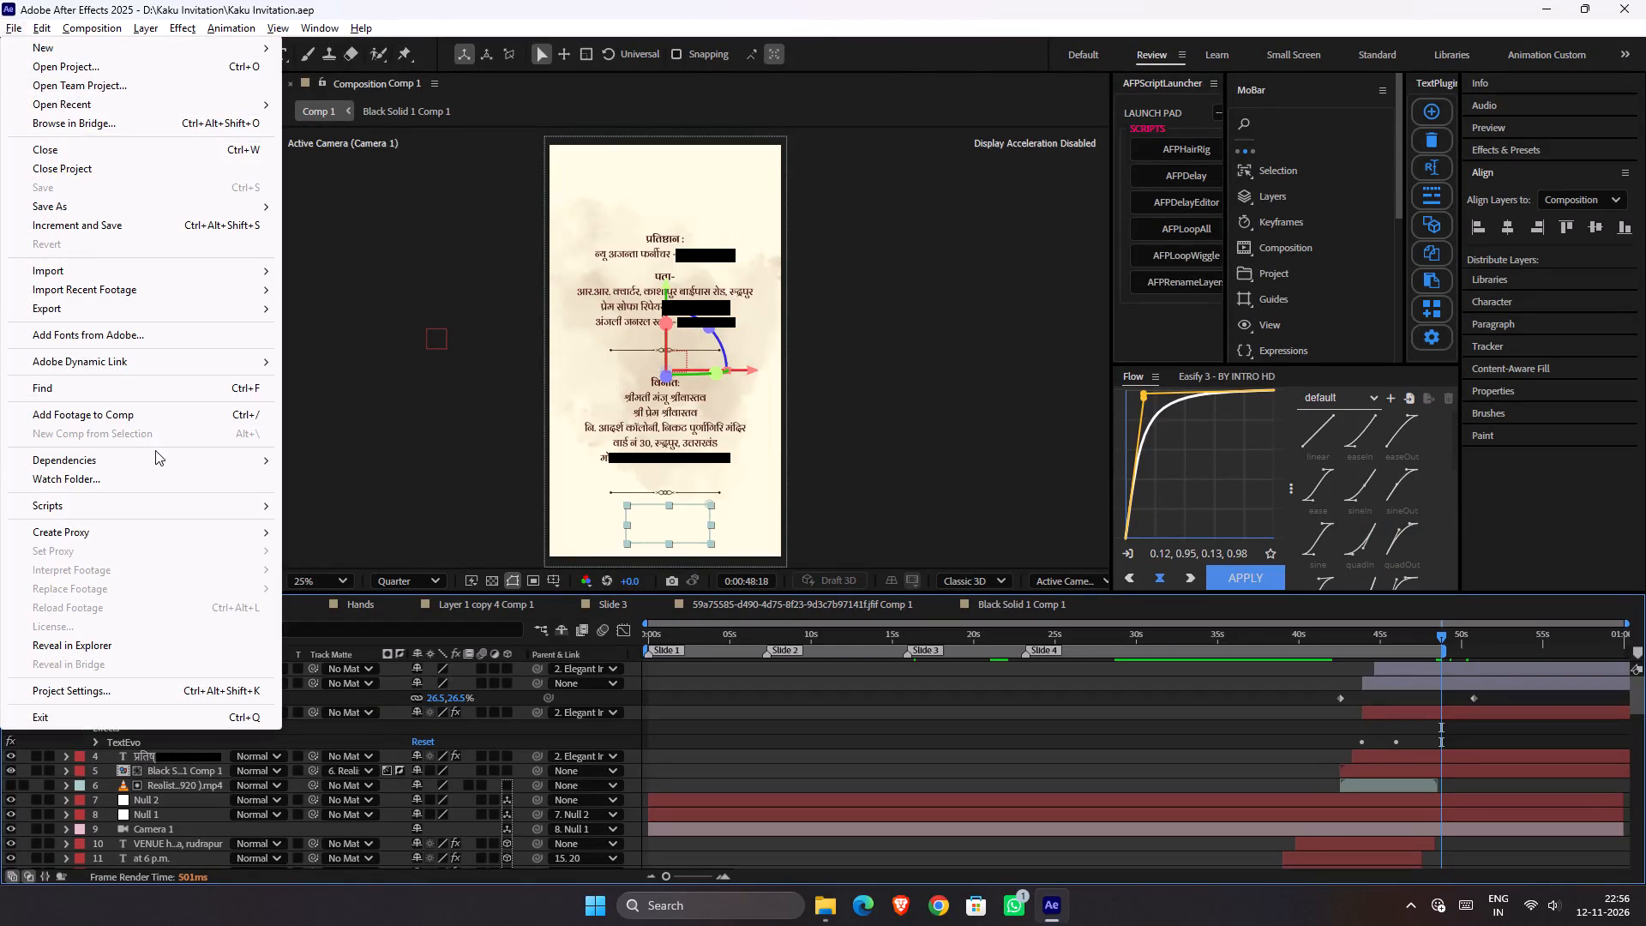
left_click(342, 497, "alt")
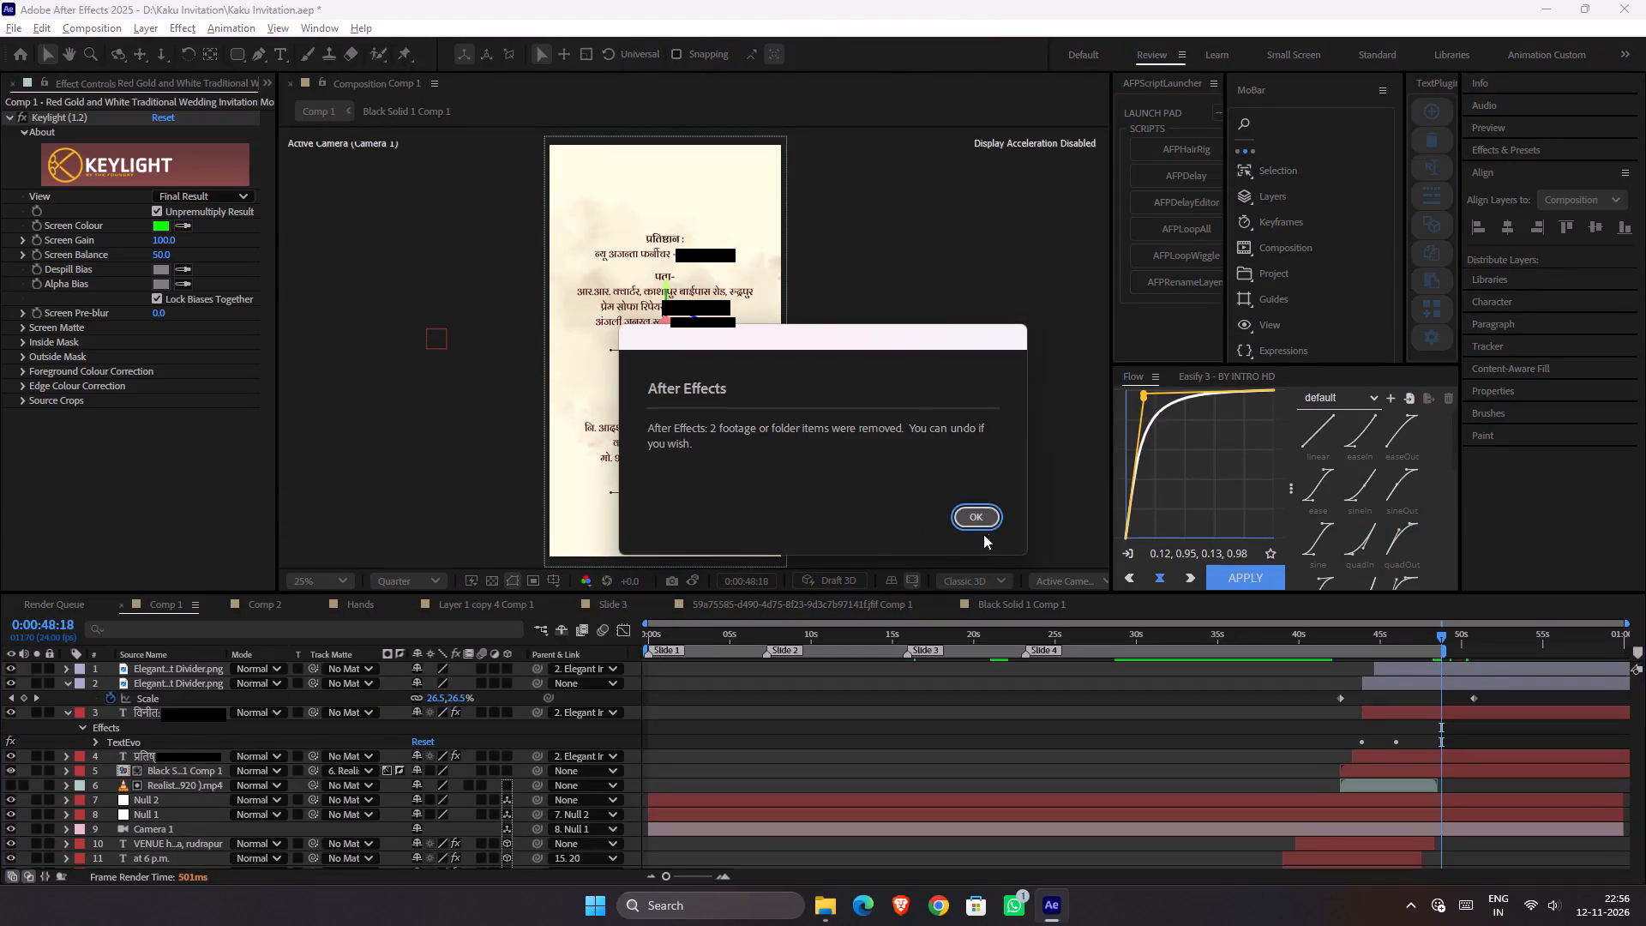
left_click(978, 508, "alt")
Add Comp 1 to the render queue and set its H.264 output's target bitrate to 50 Mbps.
key("ctrl+m")
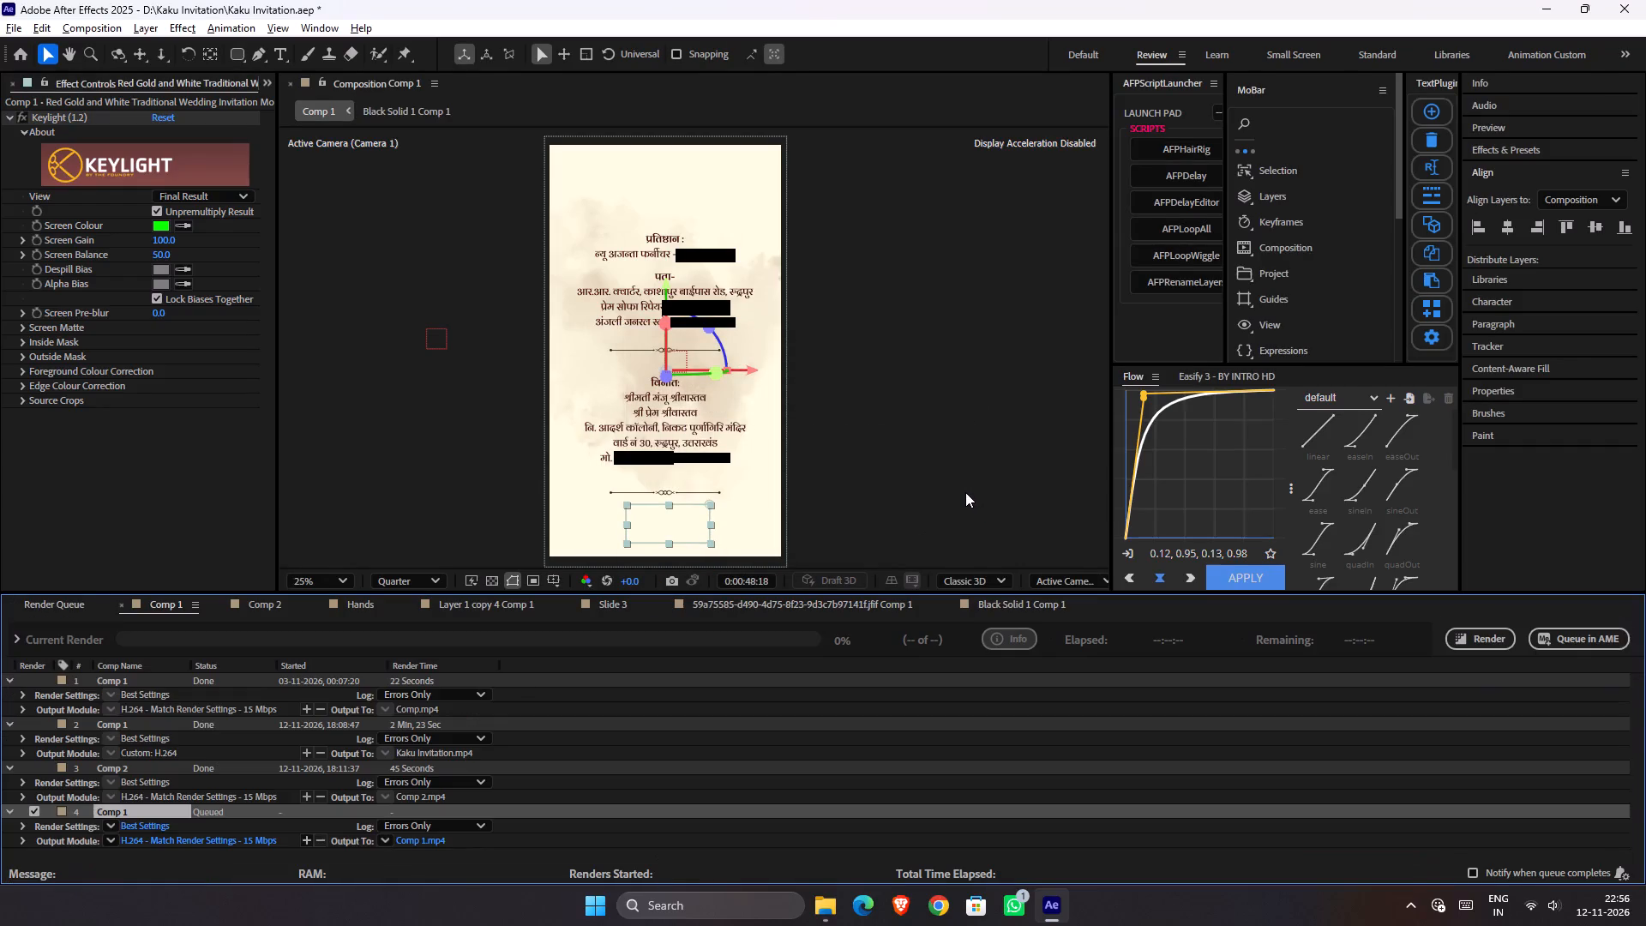
left_click(248, 837)
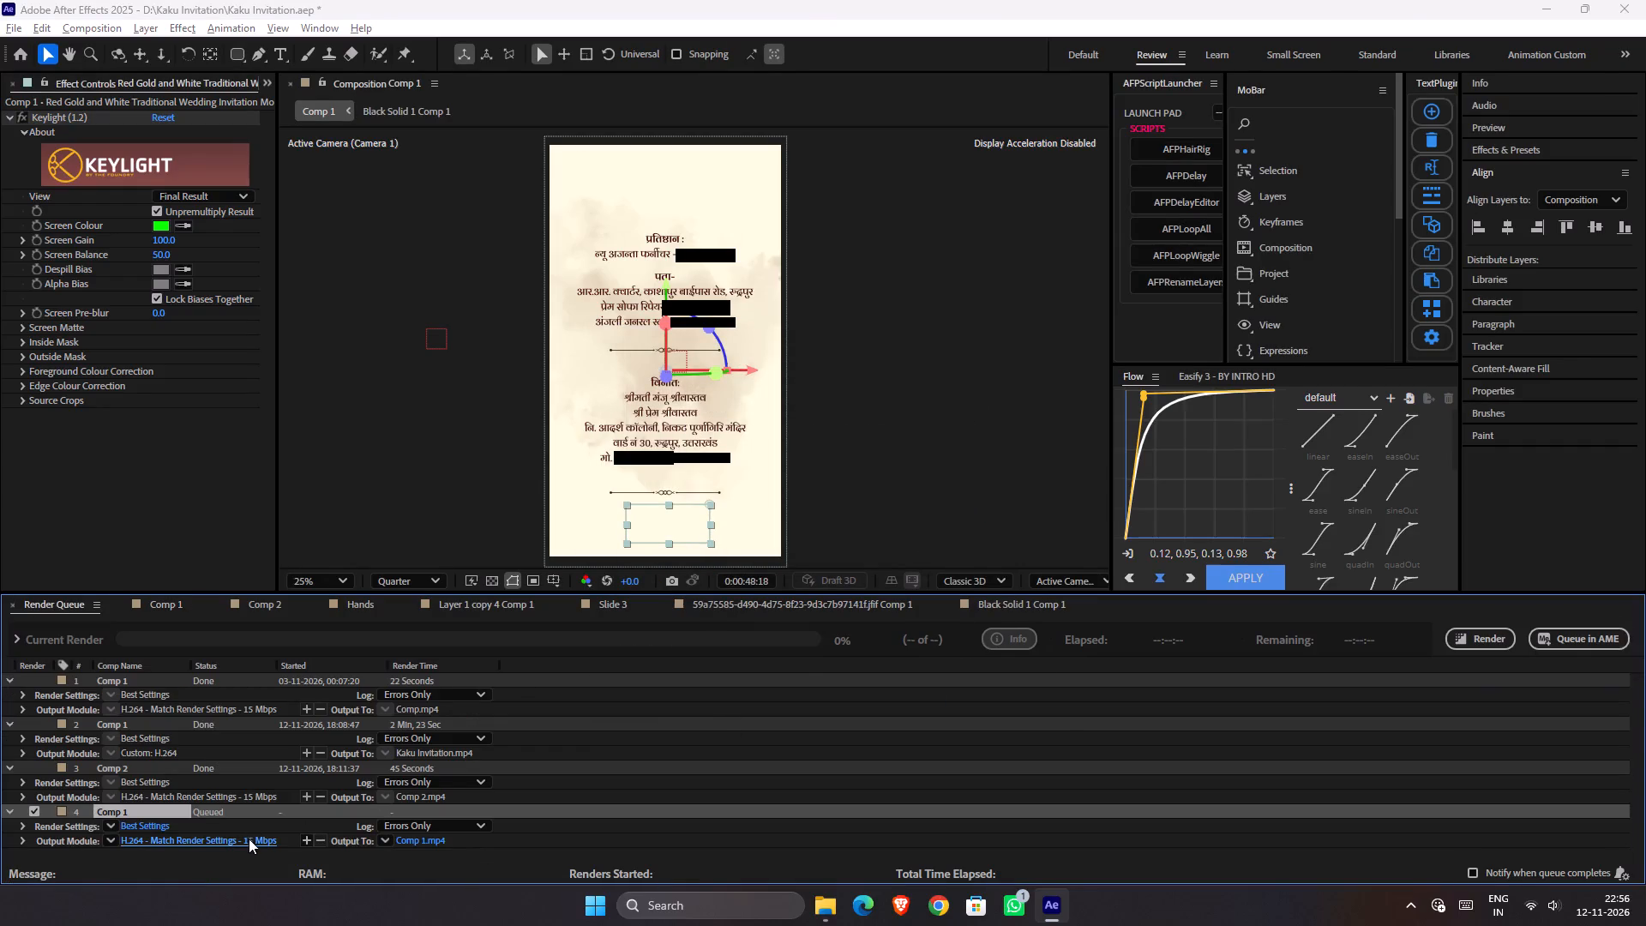
left_click(1000, 322)
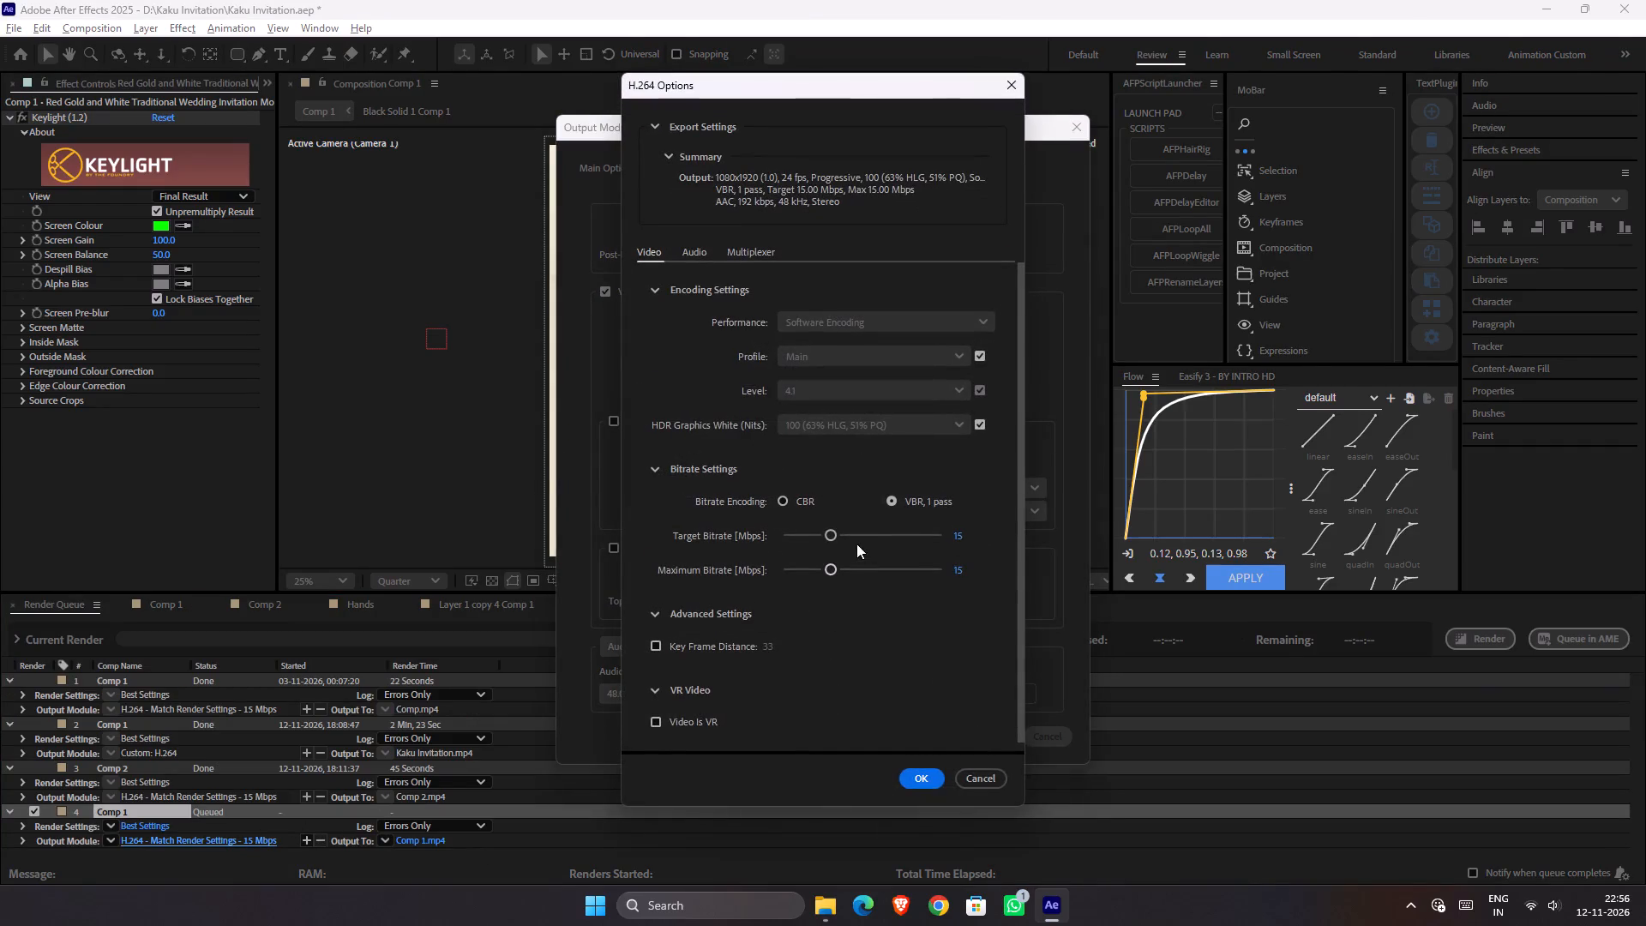
left_click_drag(864, 535, 1251, 617)
left_click(921, 777)
left_click(988, 731)
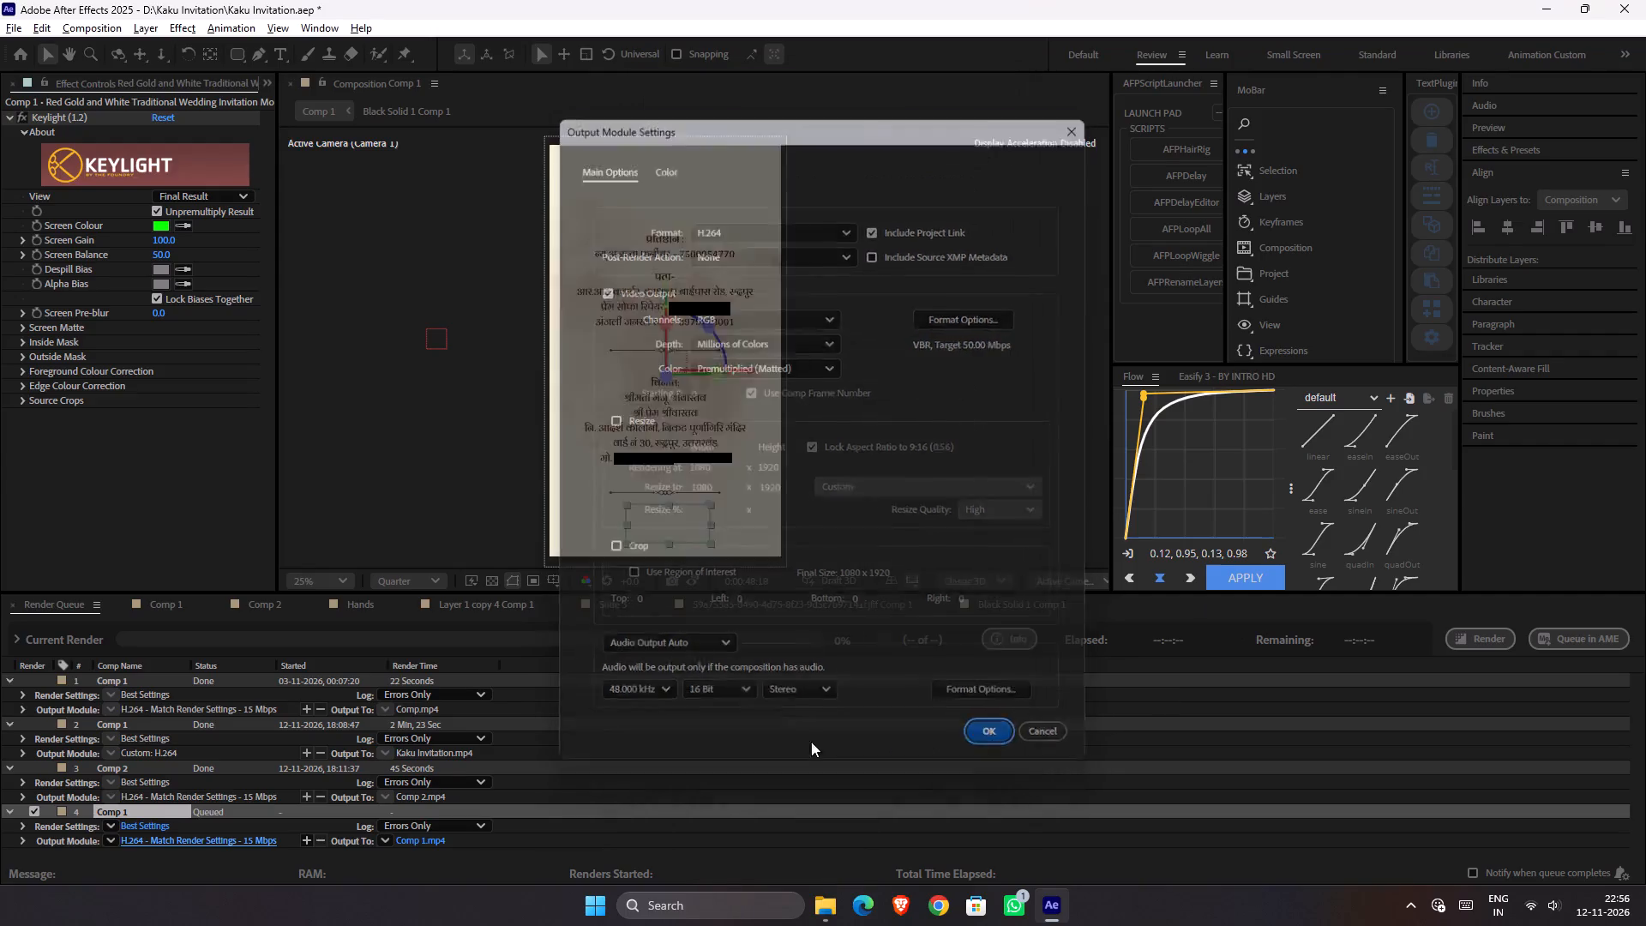
Permanently delete the old Kaku Invitation.mp4 from the Kaku Invitation folder and set the queued Comp 1 render to output under that name.
left_click(425, 837)
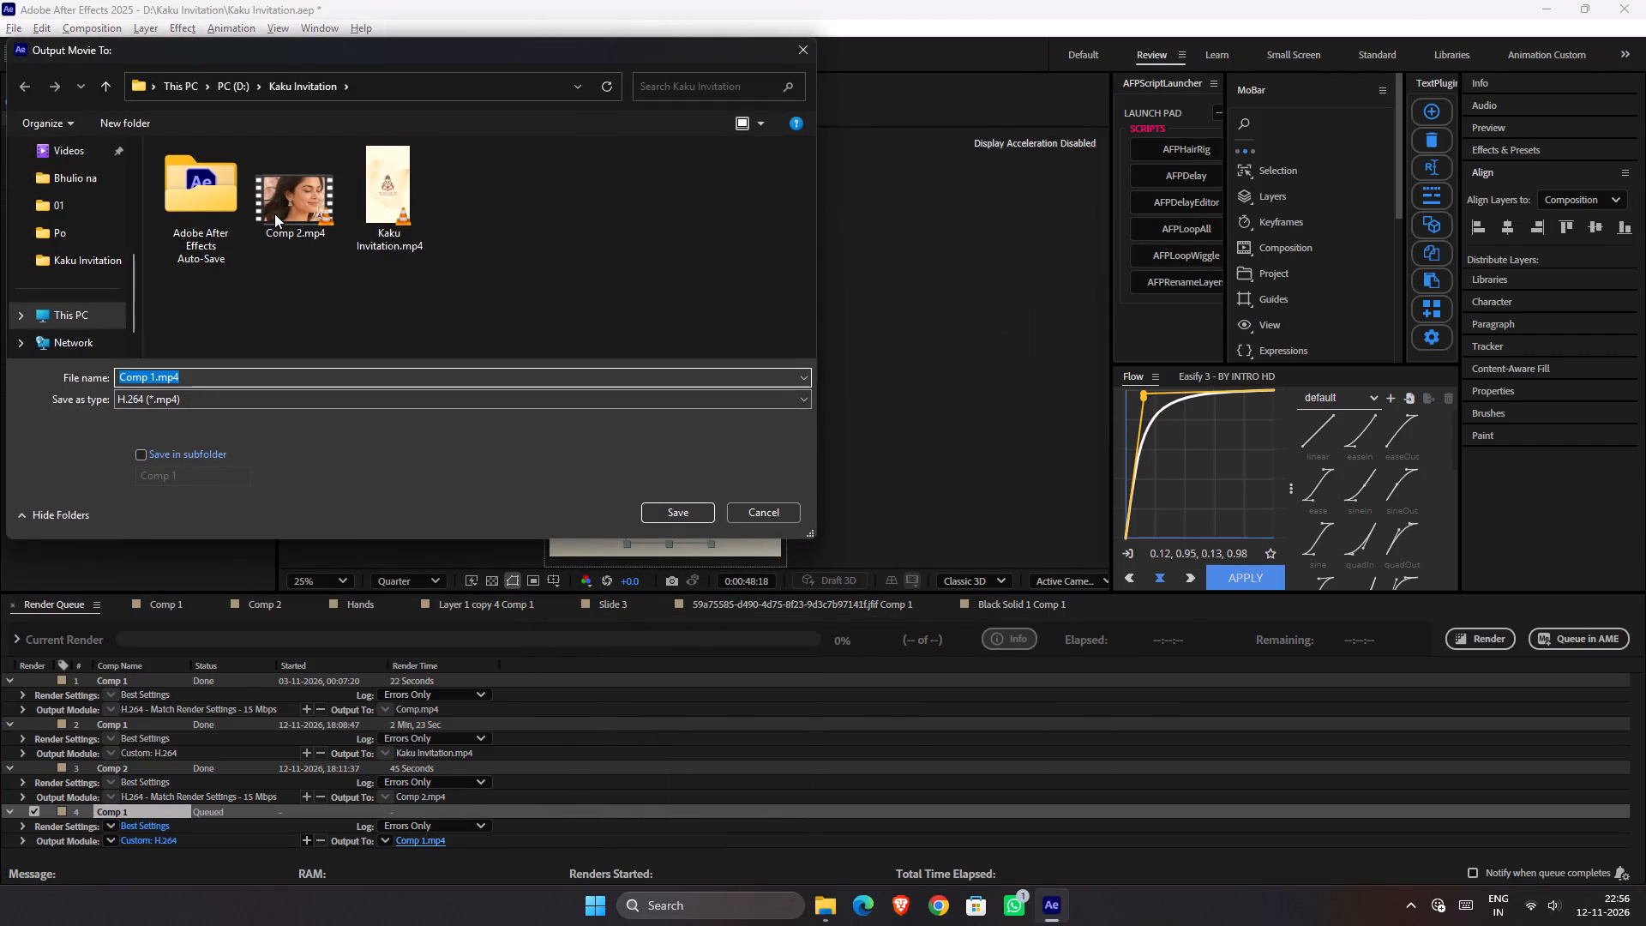
left_click(390, 223)
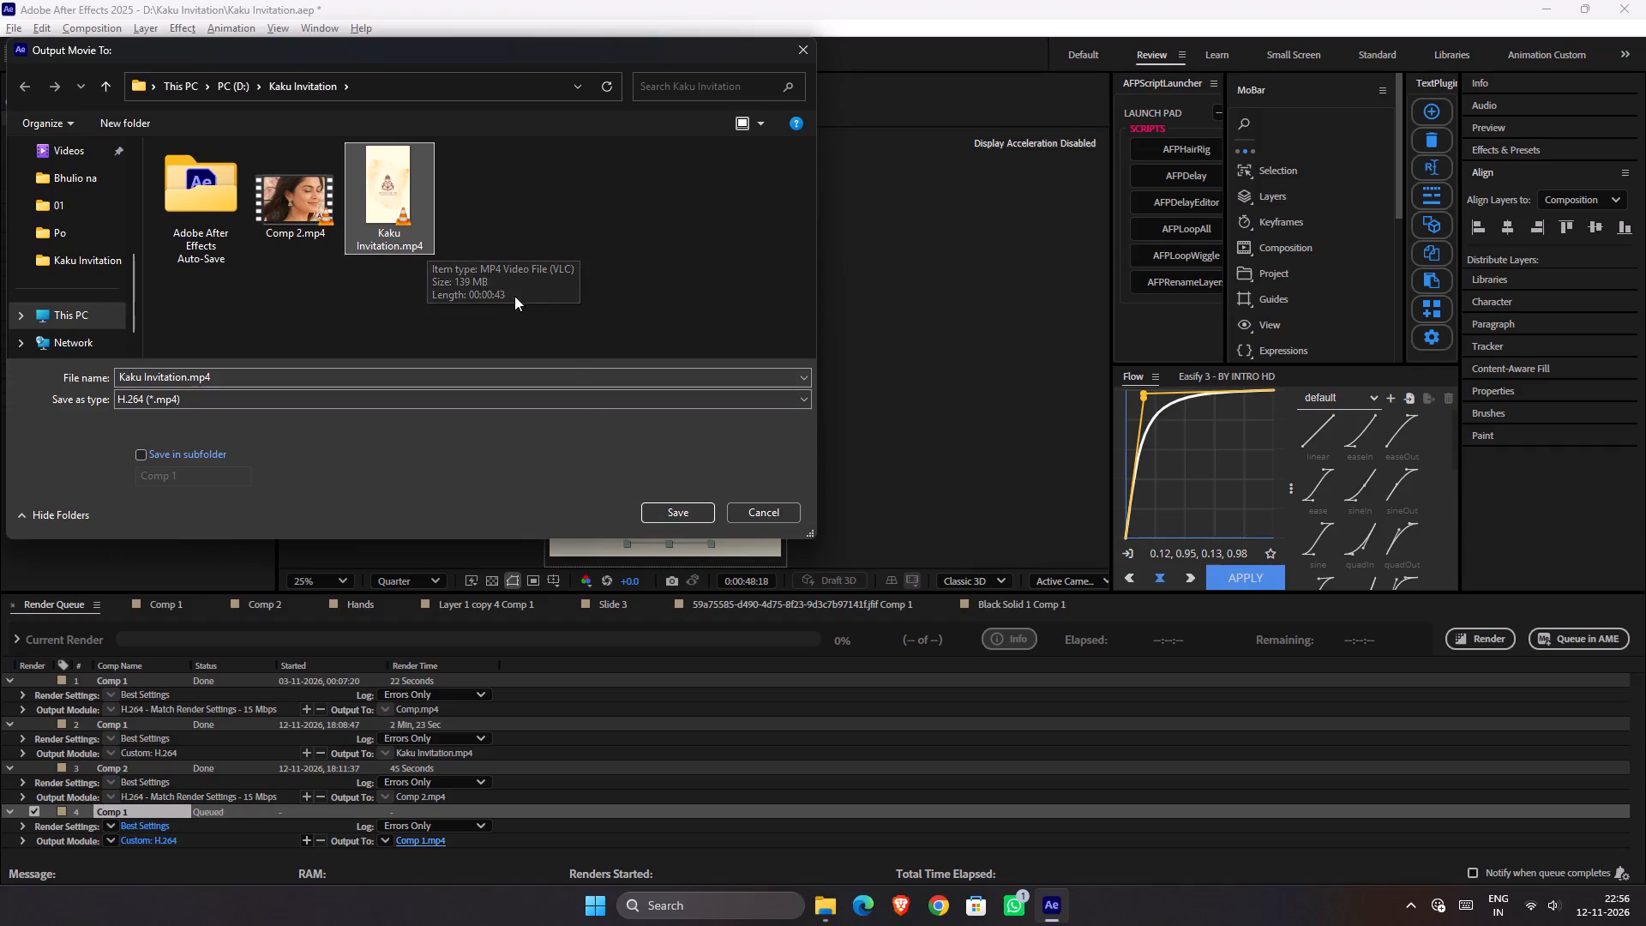
key("shift+Delete")
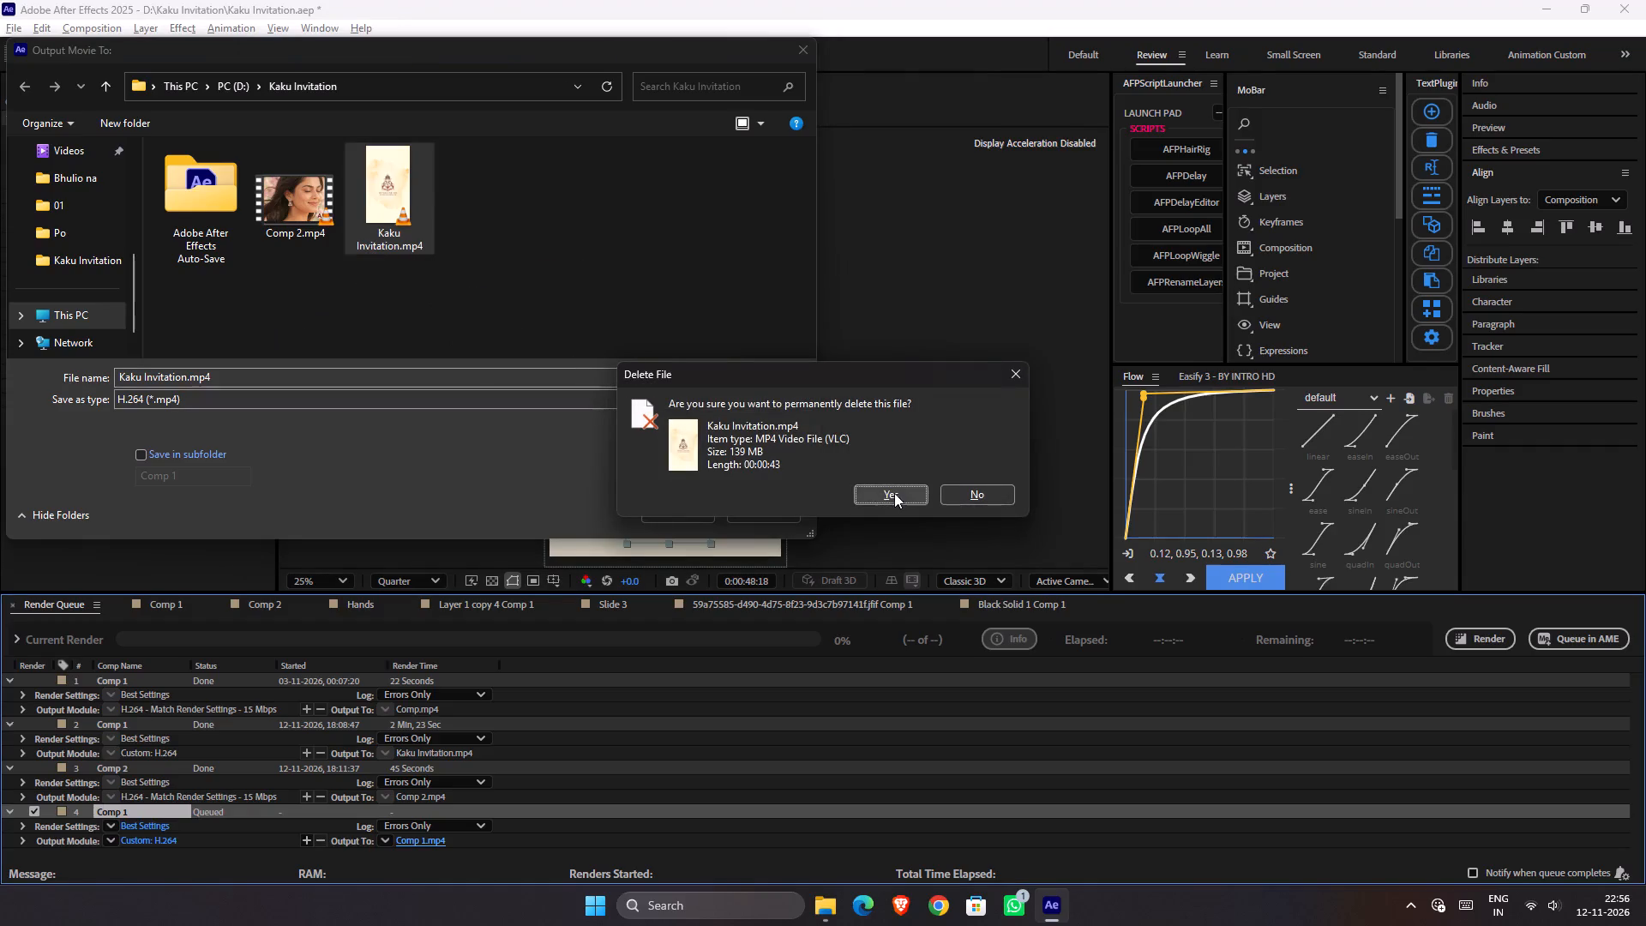
left_click(894, 493)
left_click(683, 513)
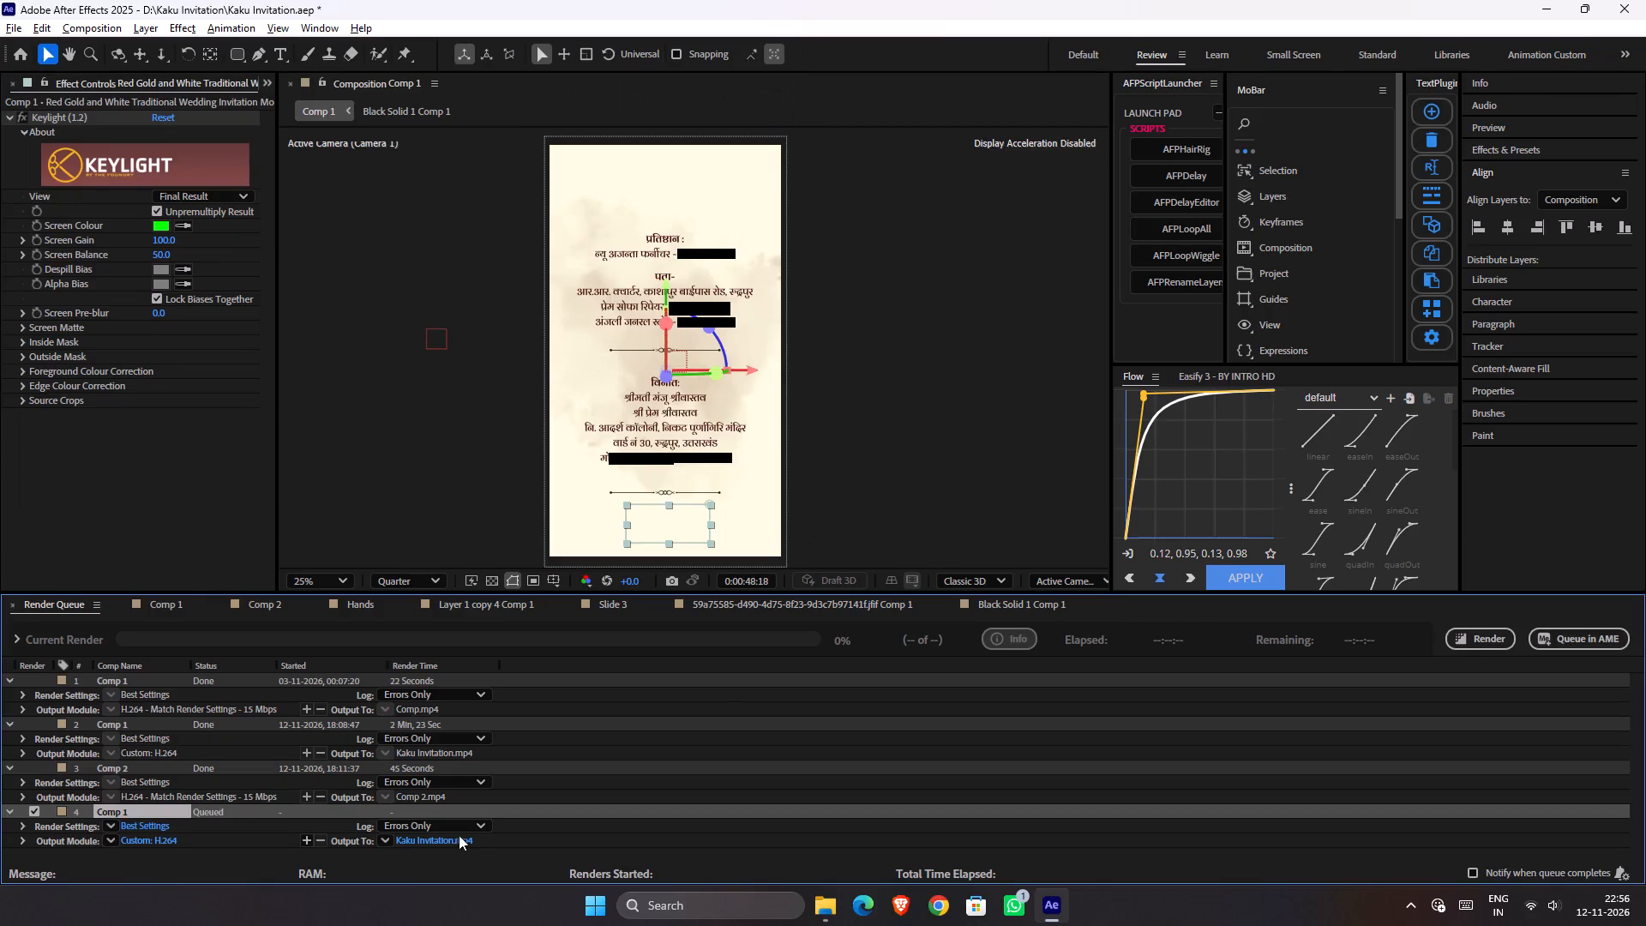
Set the queued Comp 1 output's audio depth to 32 Bit and save the project.
left_click(149, 834)
left_click(153, 844)
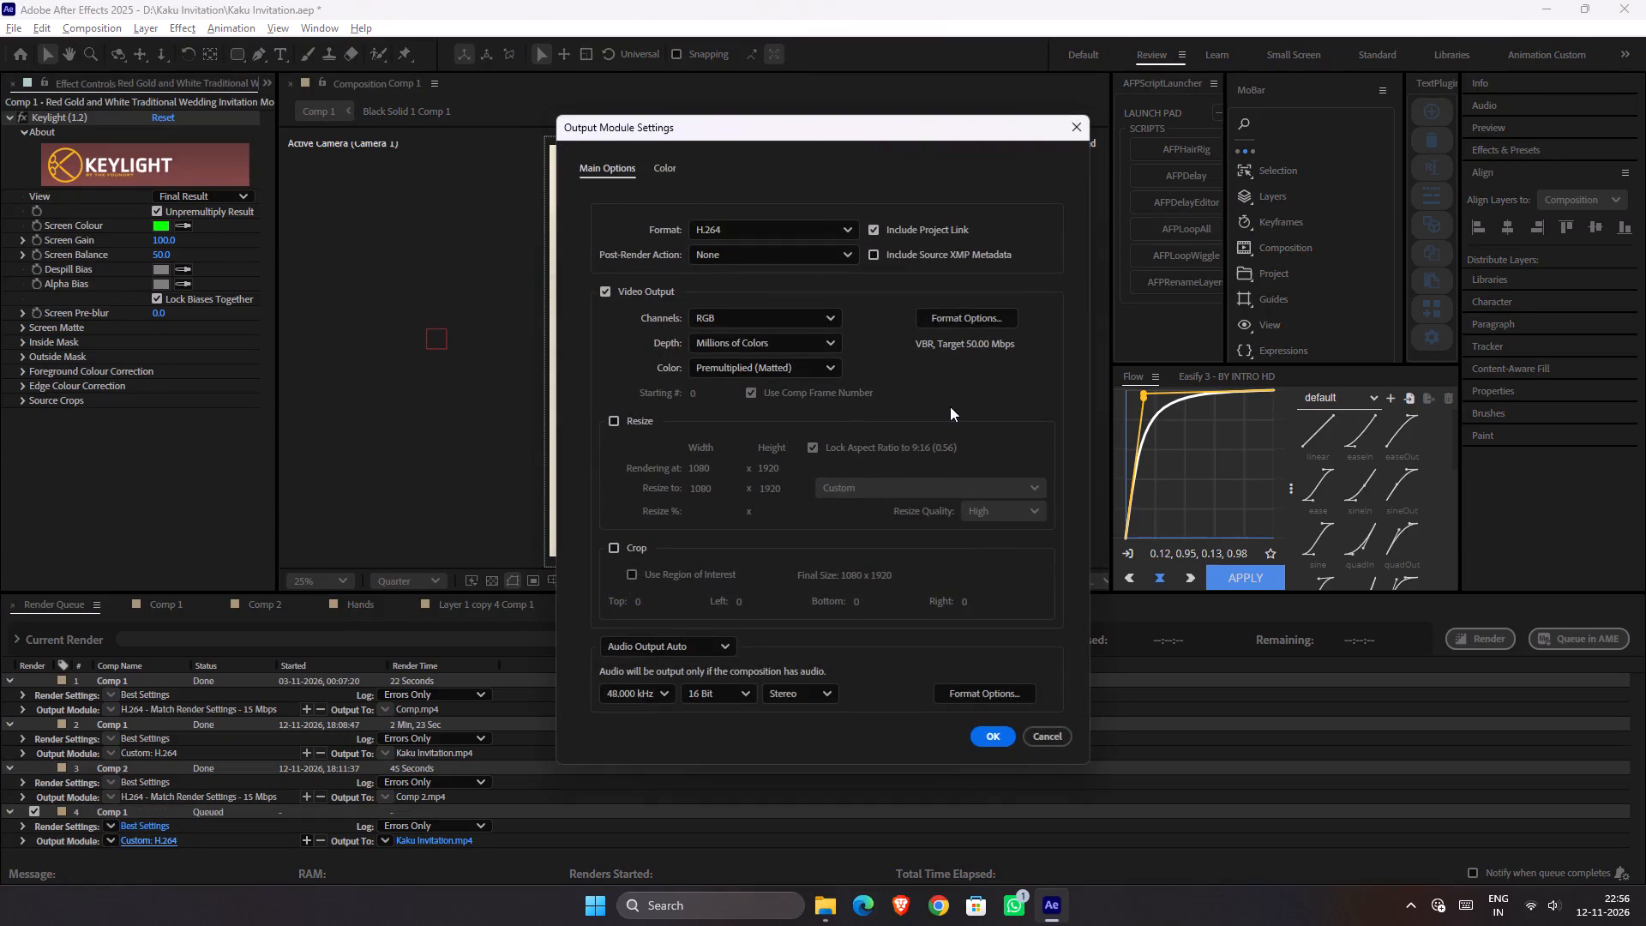
left_click(721, 697)
left_click(708, 765)
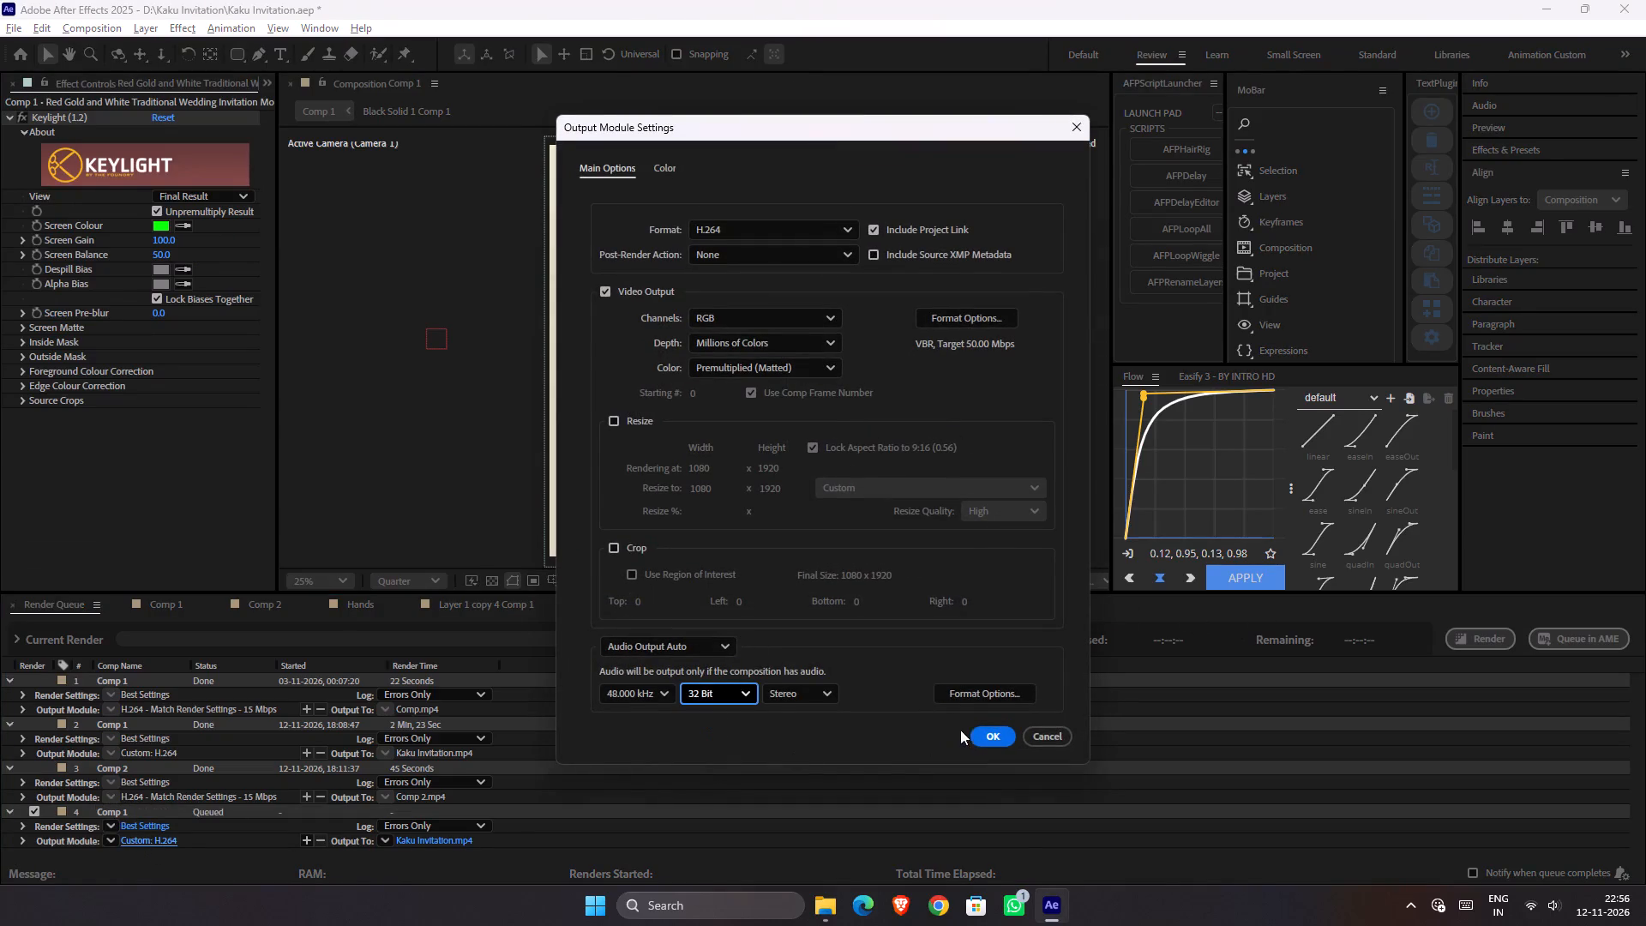
left_click(980, 737)
key("ctrl+s")
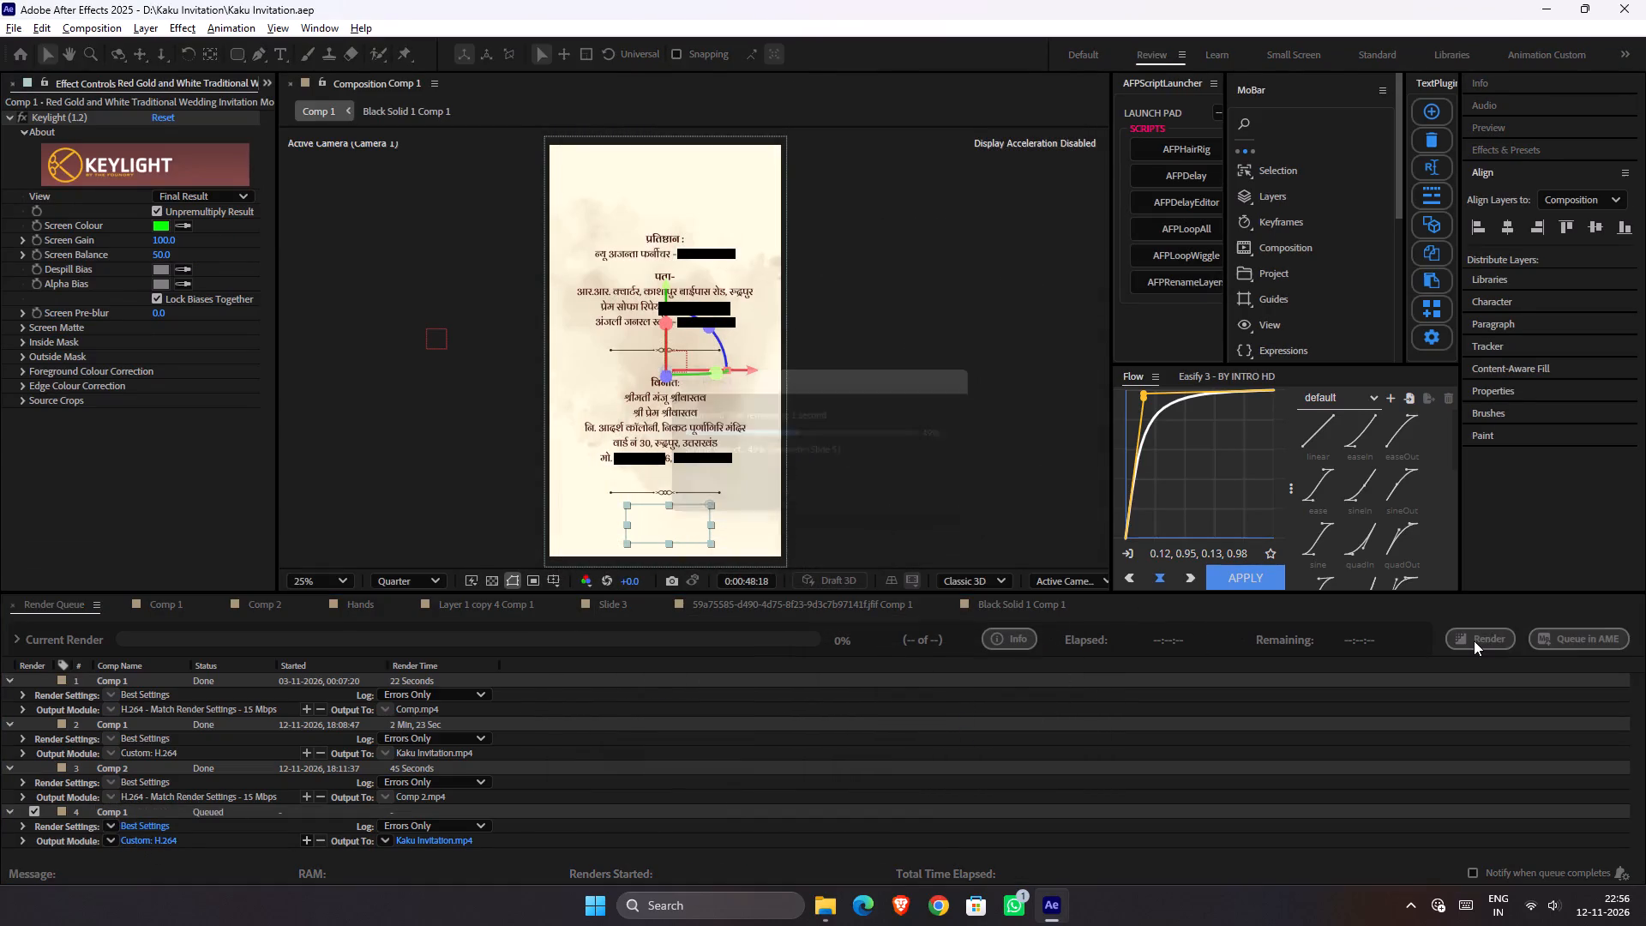
Start rendering the queued Comp 1 to Kaku Invitation.mp4.
left_click(1476, 638)
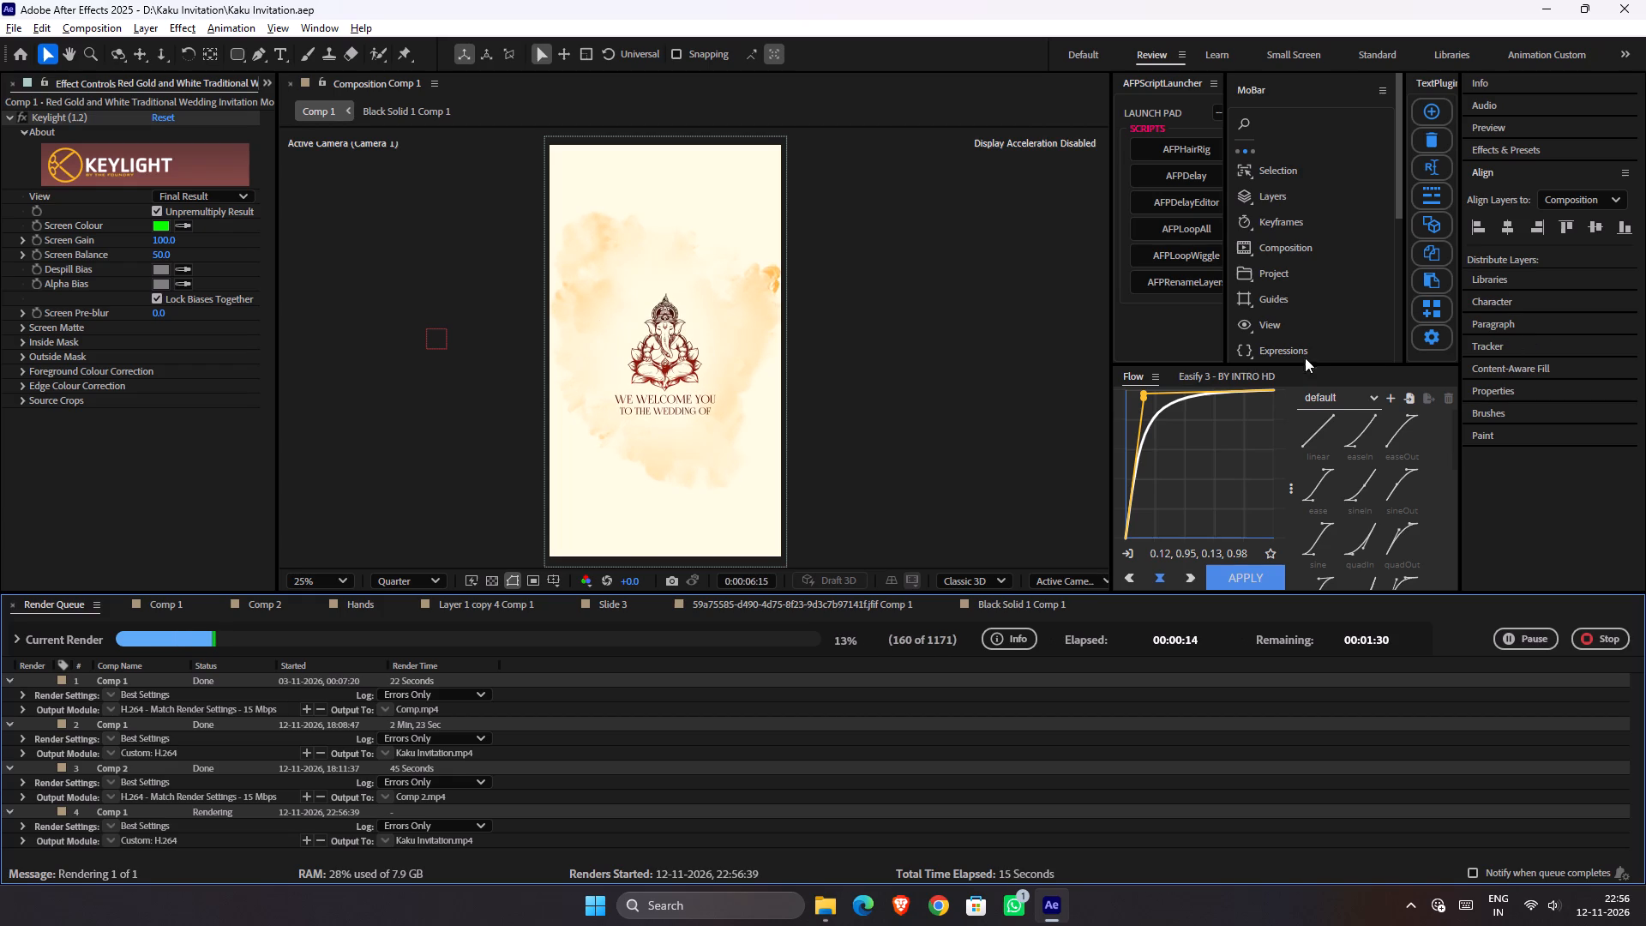
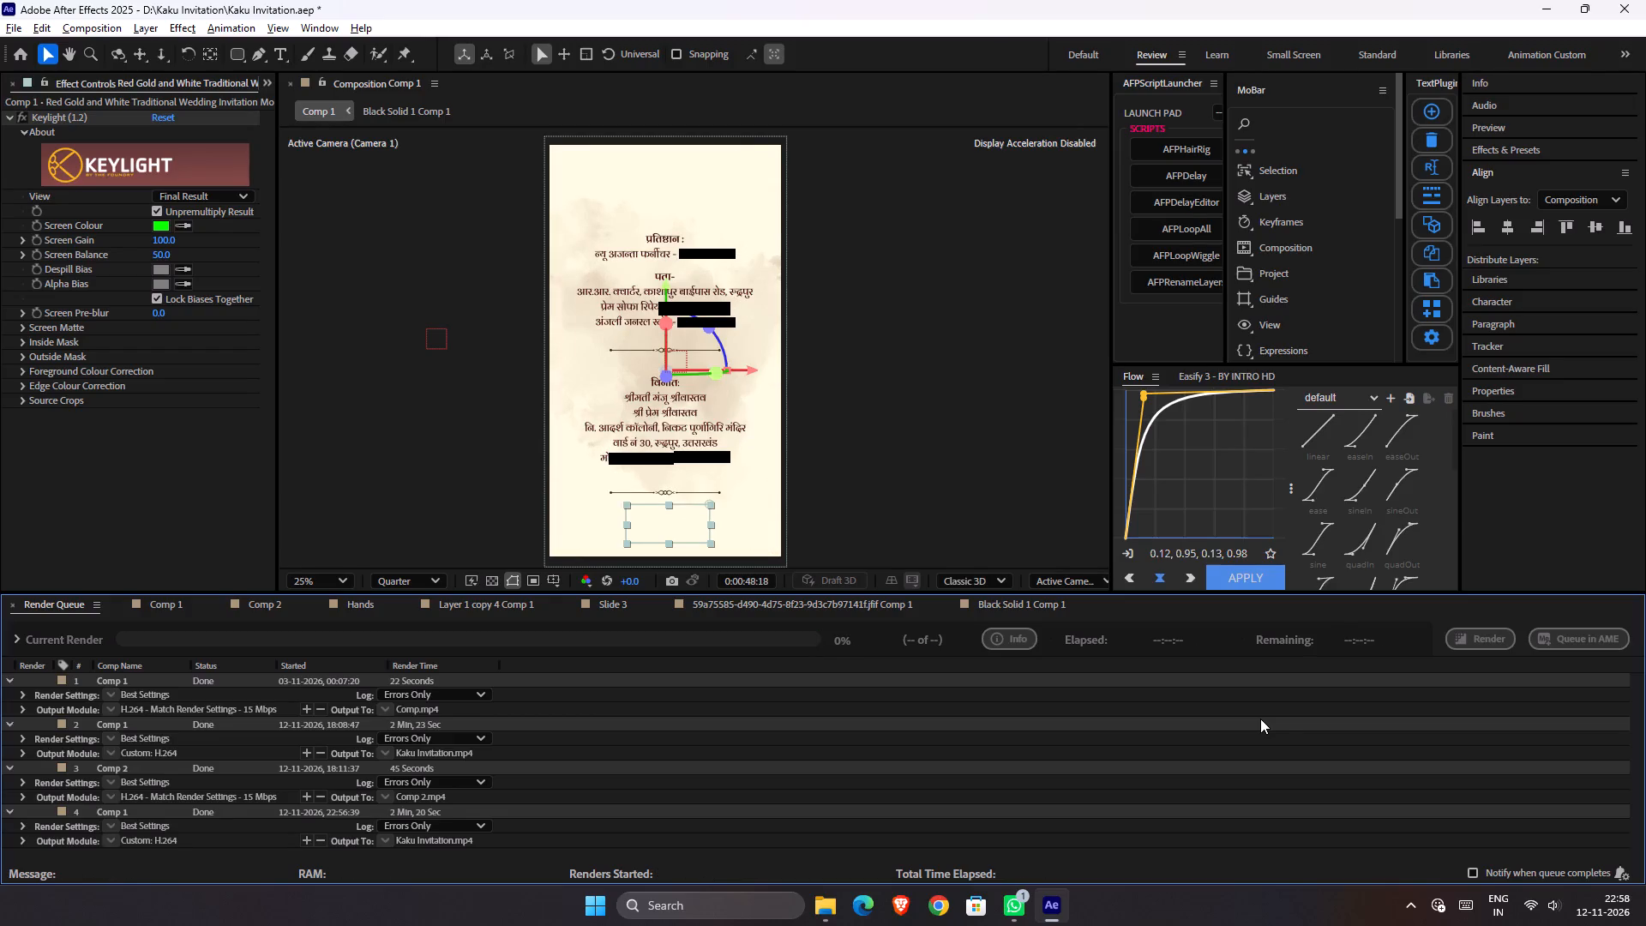
Close After Effects, saving the changes to the Kaku Invitation.aep project.
left_click(1638, 12)
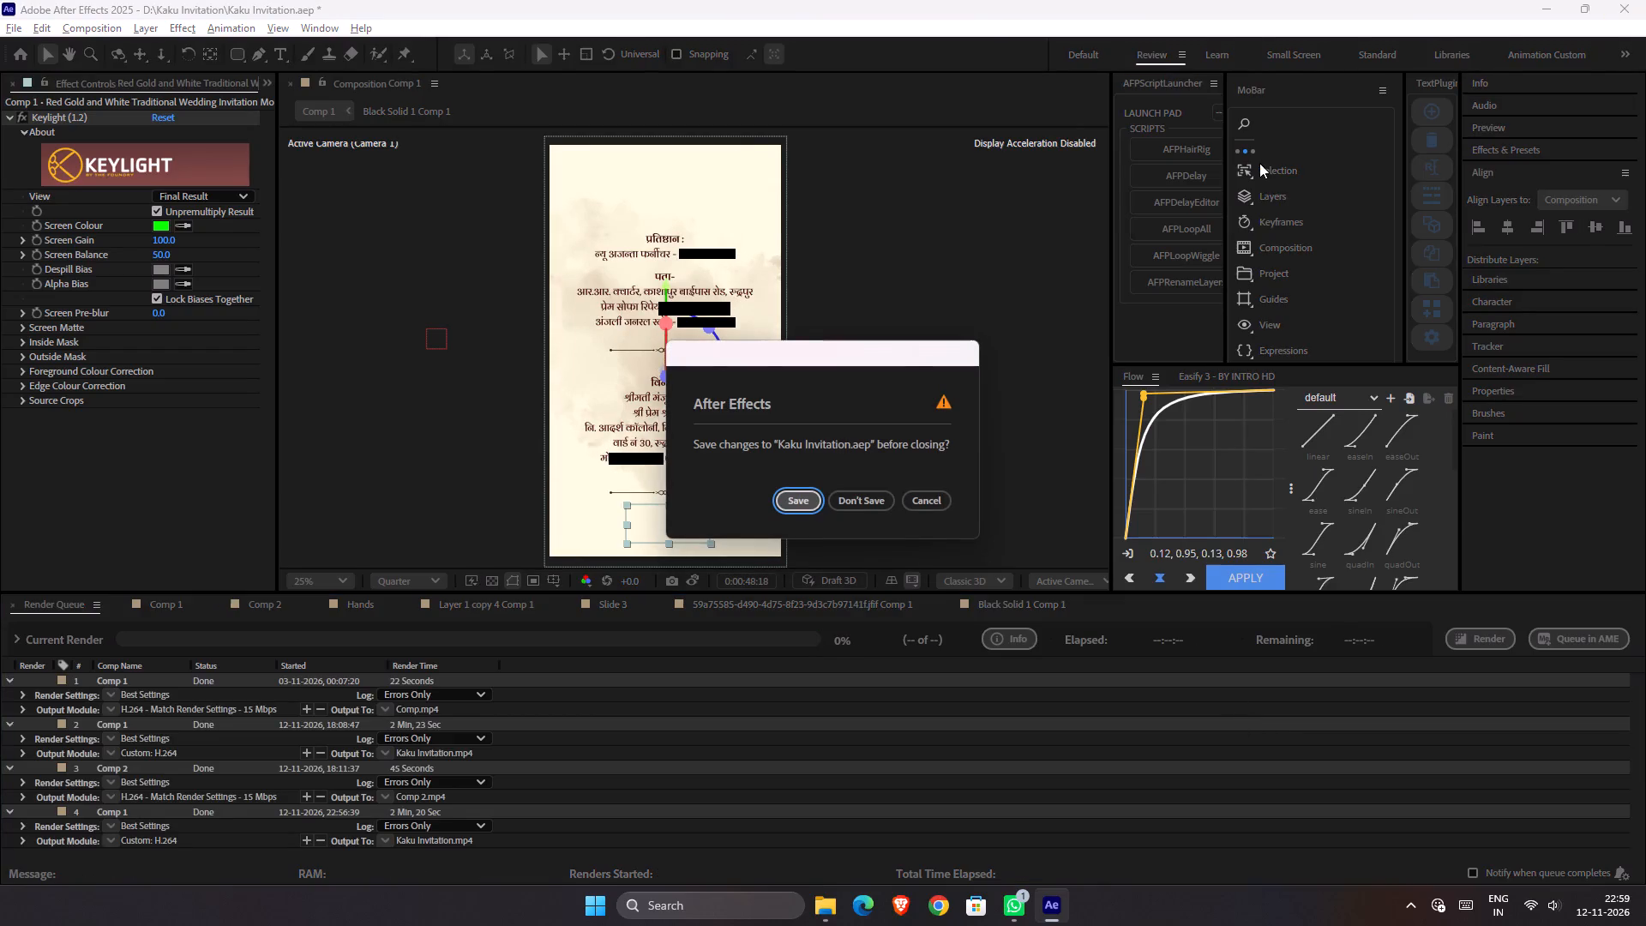
left_click(814, 499)
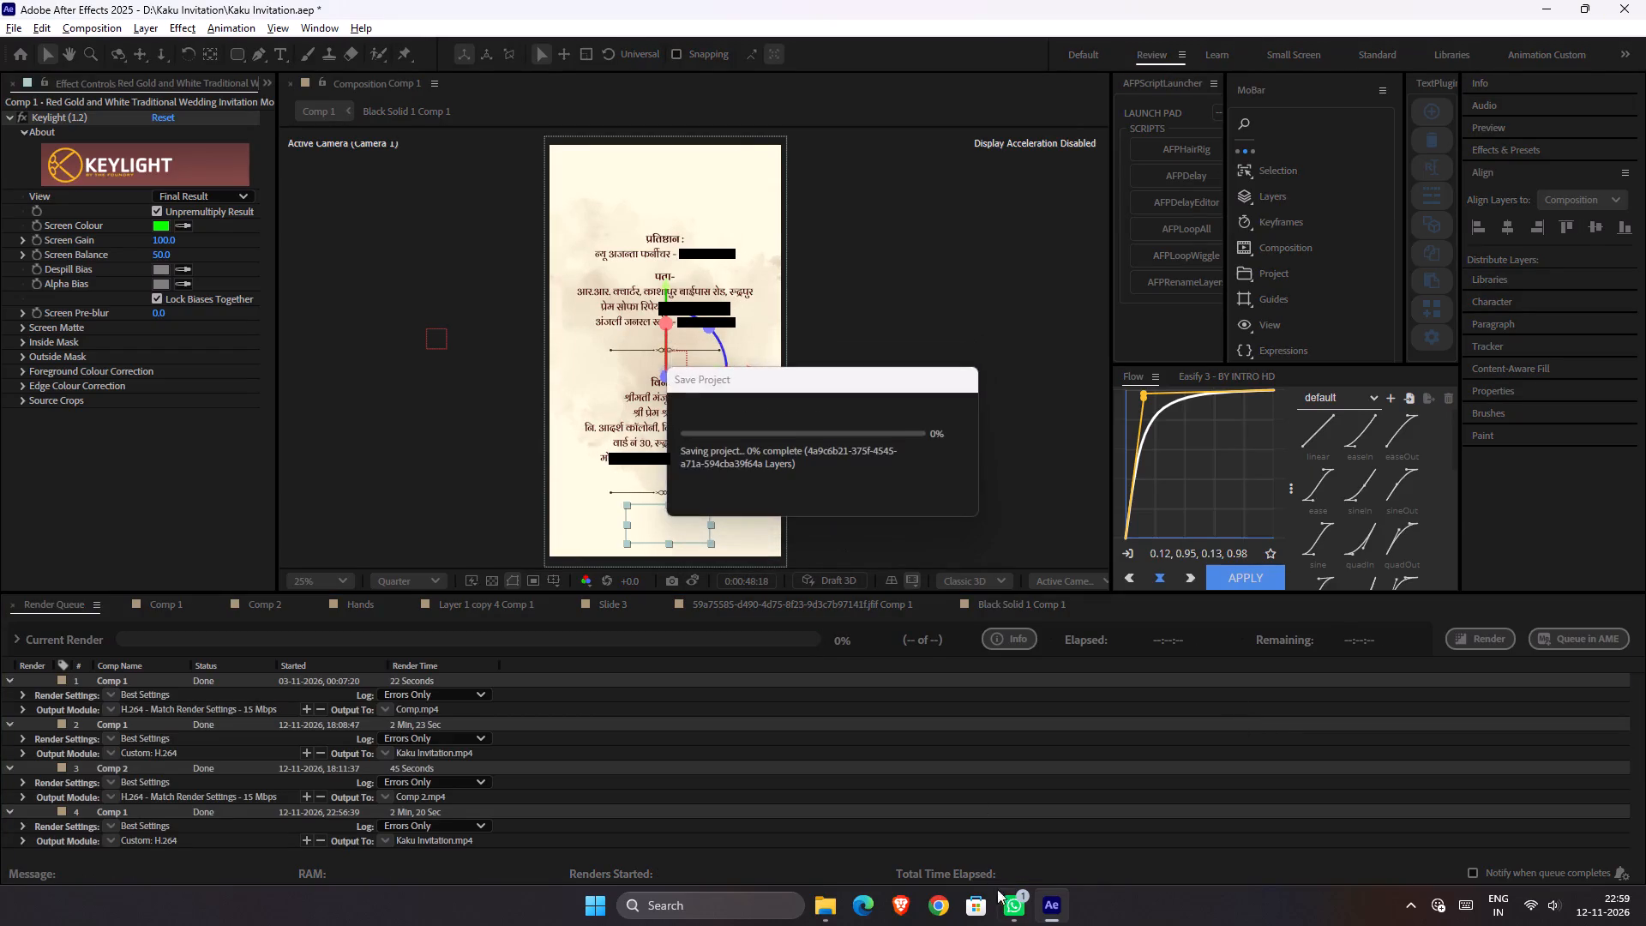